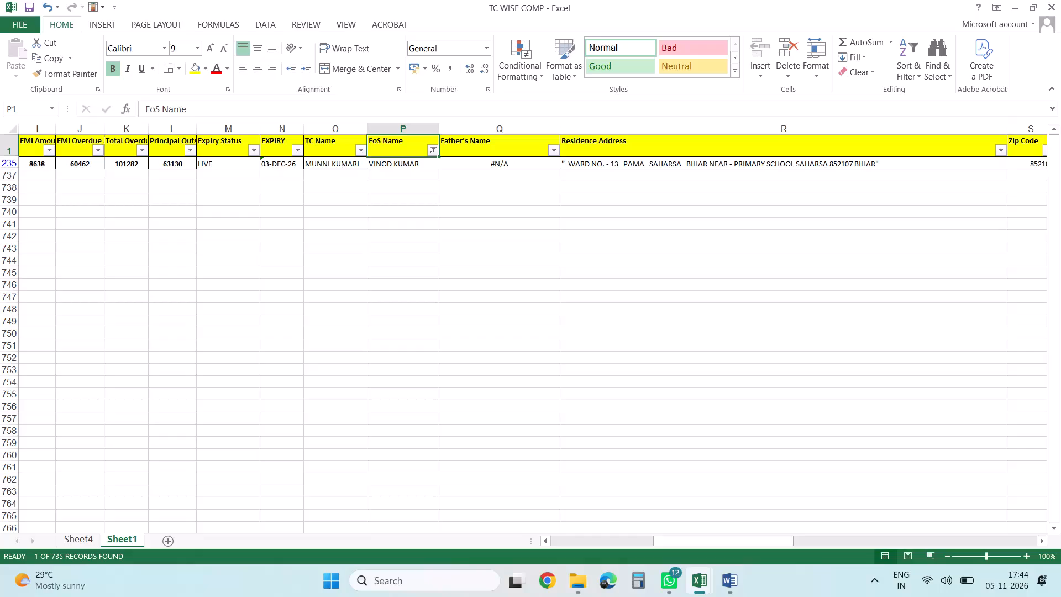
Reset the filters on Sheet1 by removing the existing AutoFilter and reapplying it to the header row from the Loan Number cell.
key(ctrl+shift+l)
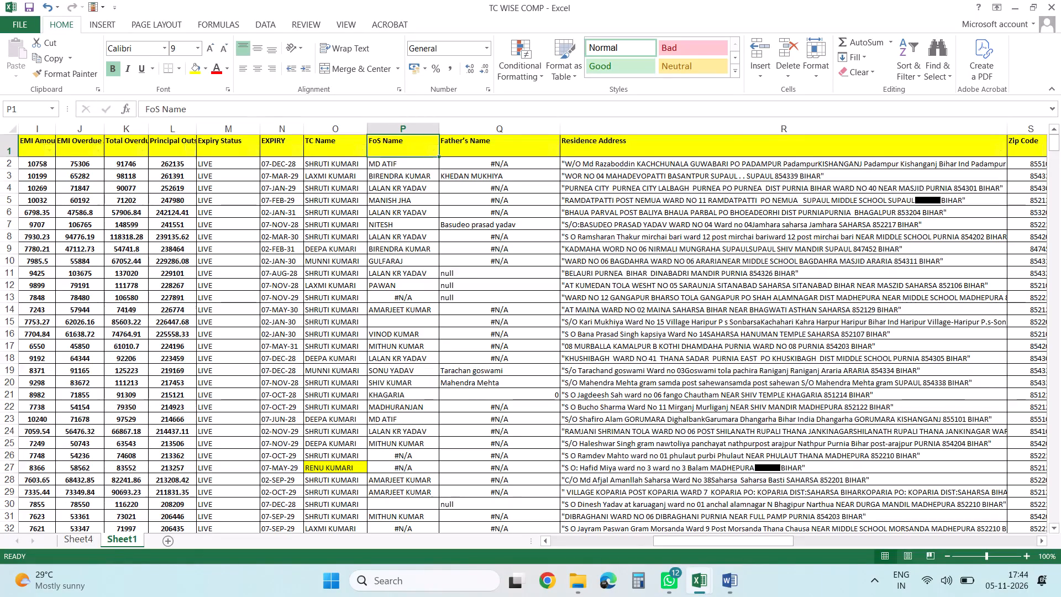
key(ctrl+Left)
key(Left)
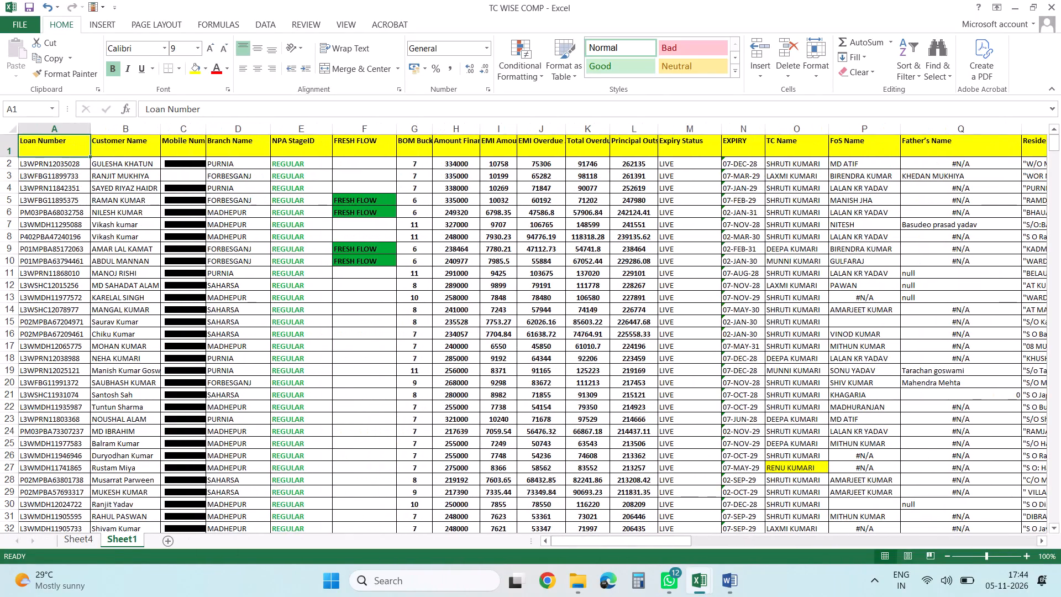
key(Left)
key(Down)
key(Up)
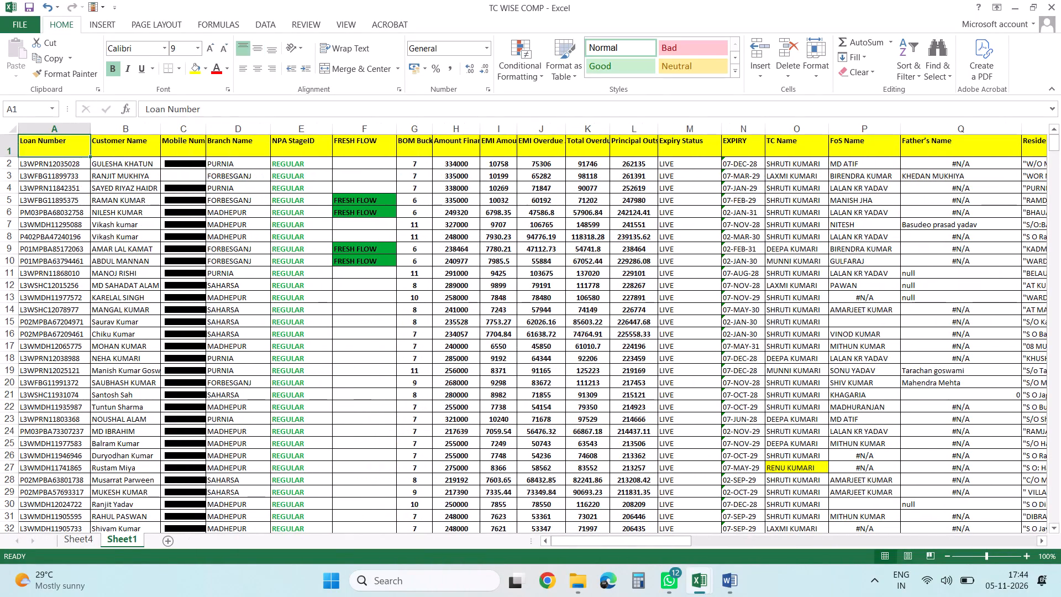
key(ctrl+shift+l)
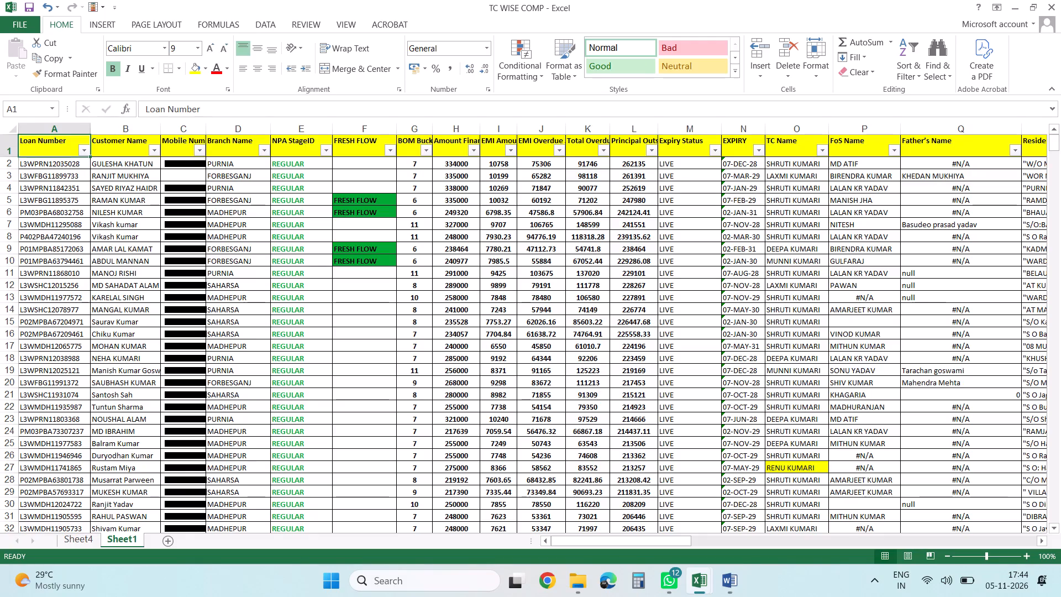
Filter the FoS Name column to only the #N/A and blank entries.
click(894, 150)
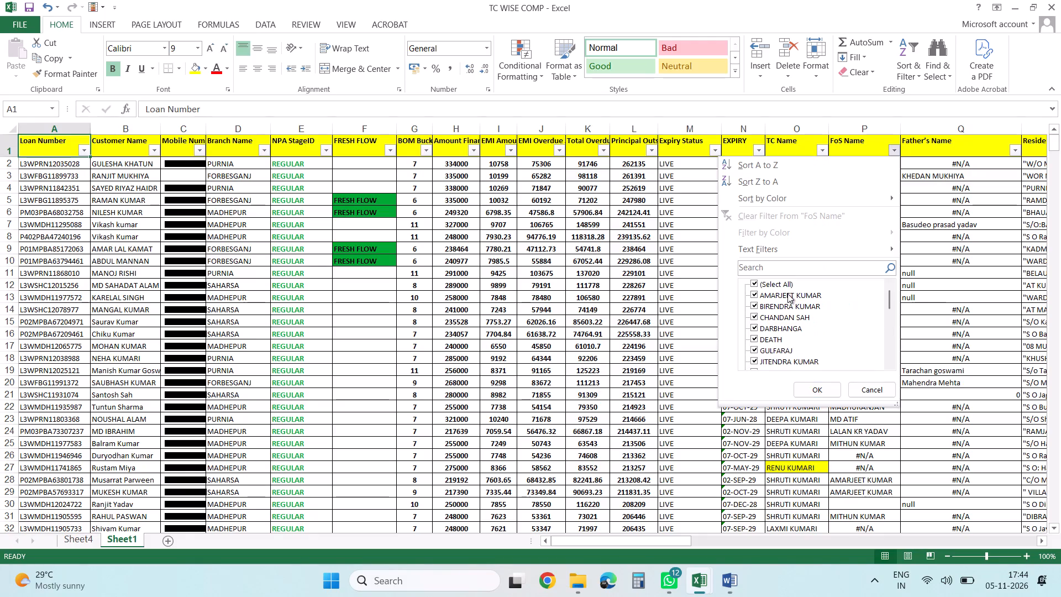
click(761, 287)
key(End)
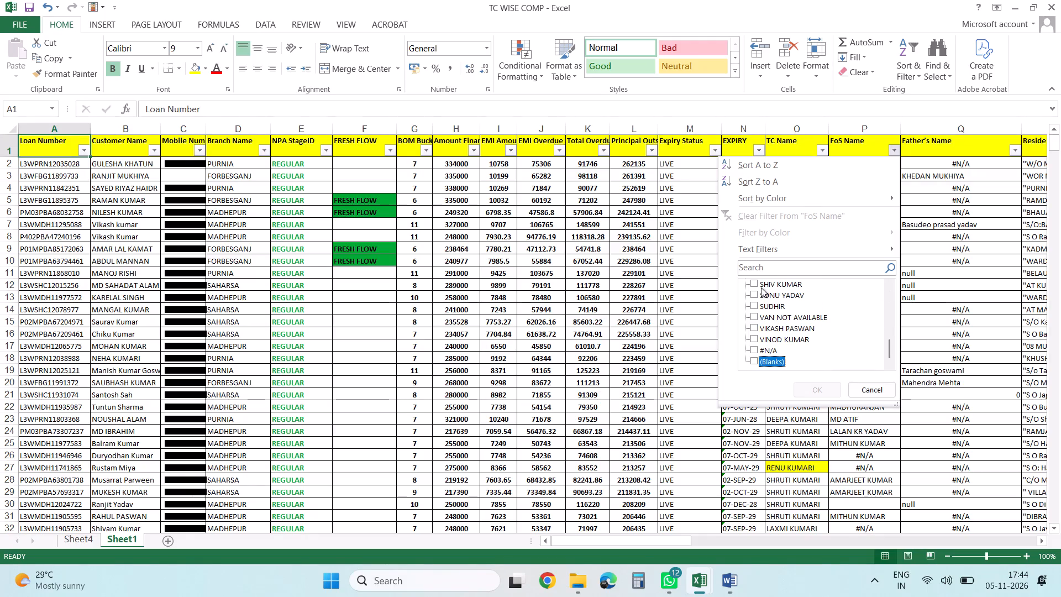
key(space)
key(Up)
key(space)
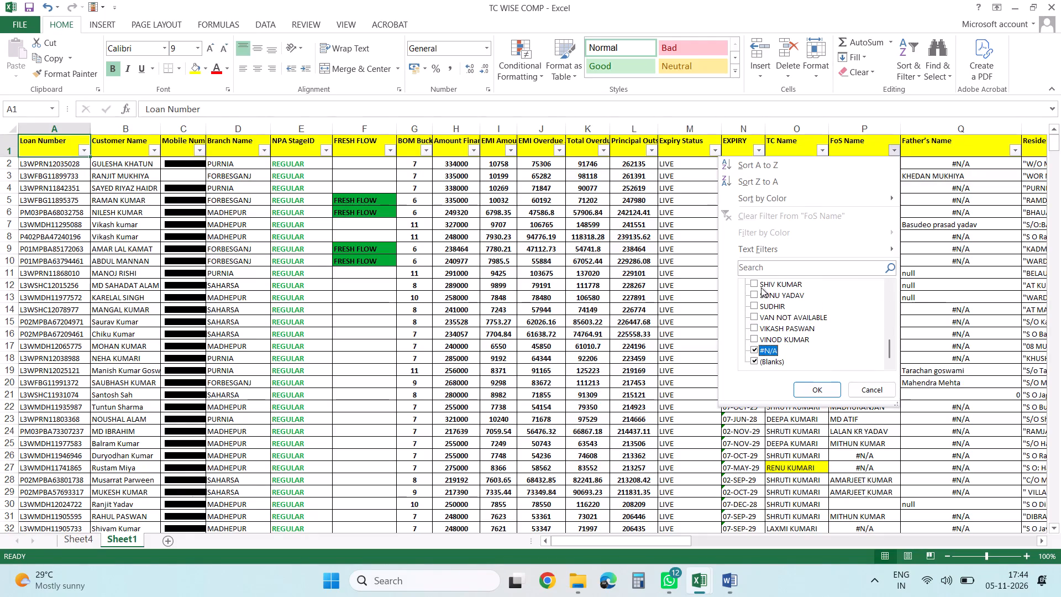
Apply the FoS Name filter with only #N/A and (Blanks) selected.
key(Return)
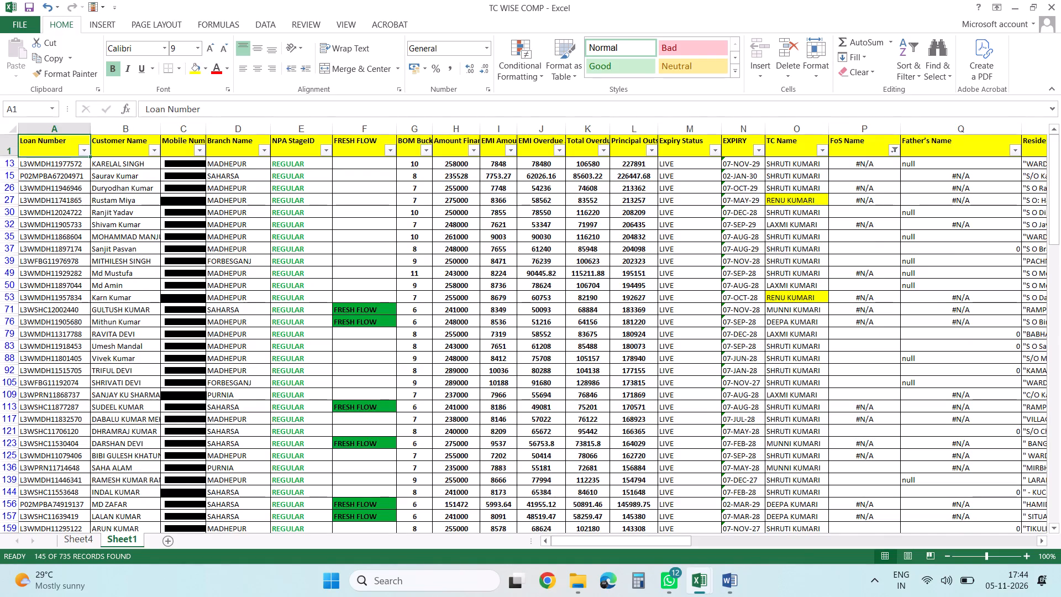
Select the whole NPA StageID column to check the count of filtered records.
click(295, 129)
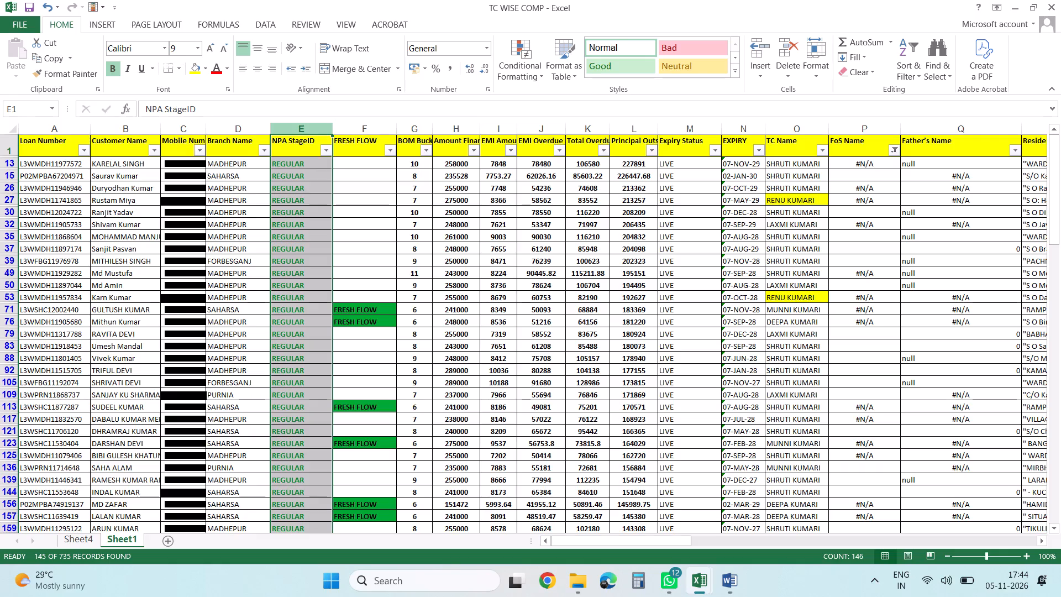
click(450, 214)
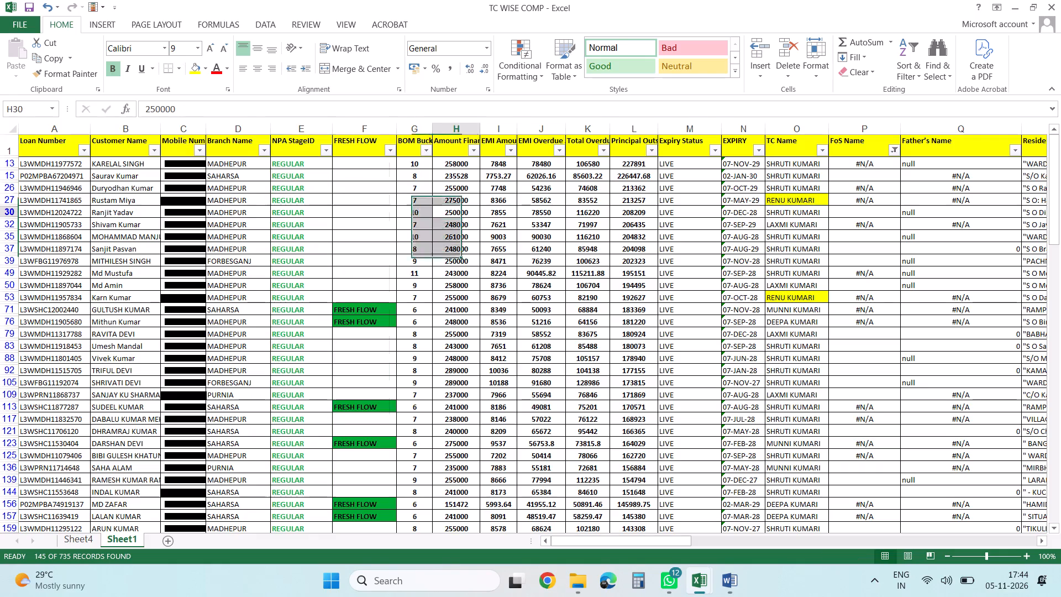
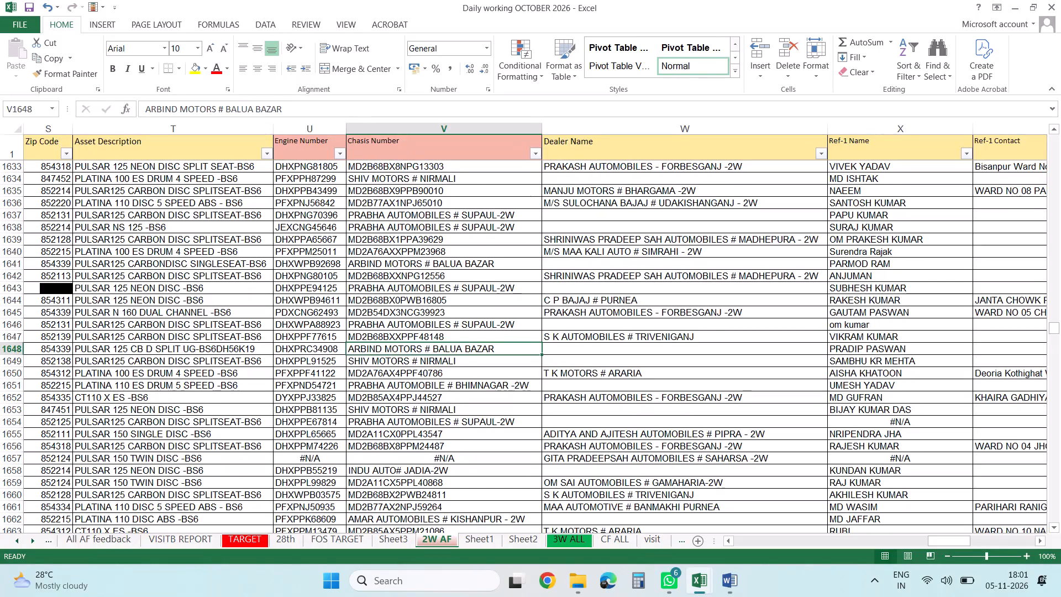
Switch to the desktop and close the open LALU SIR CASE folder window in File Explorer.
key(super+d)
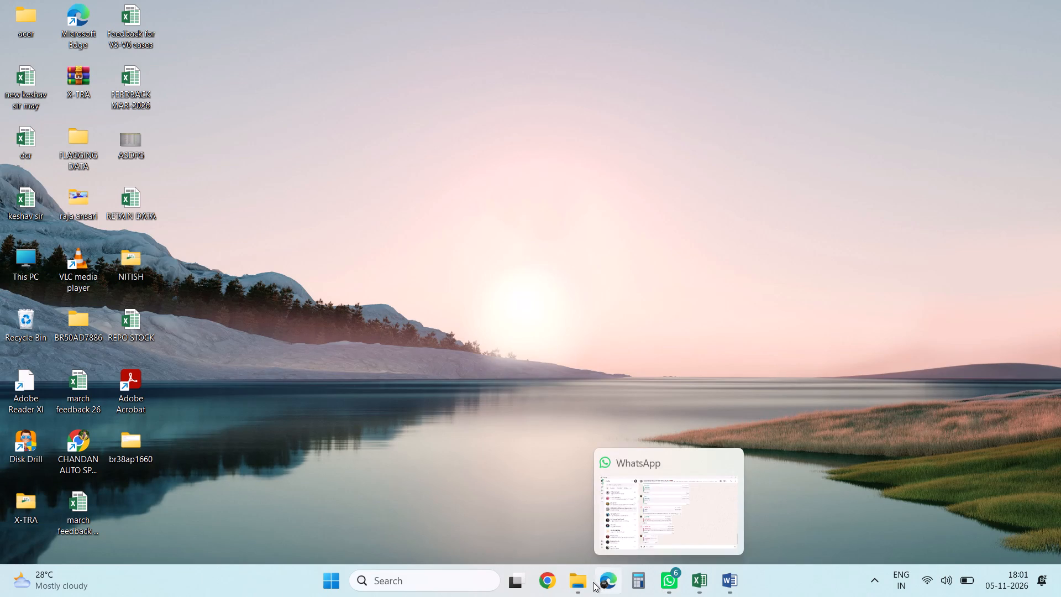
click(595, 498)
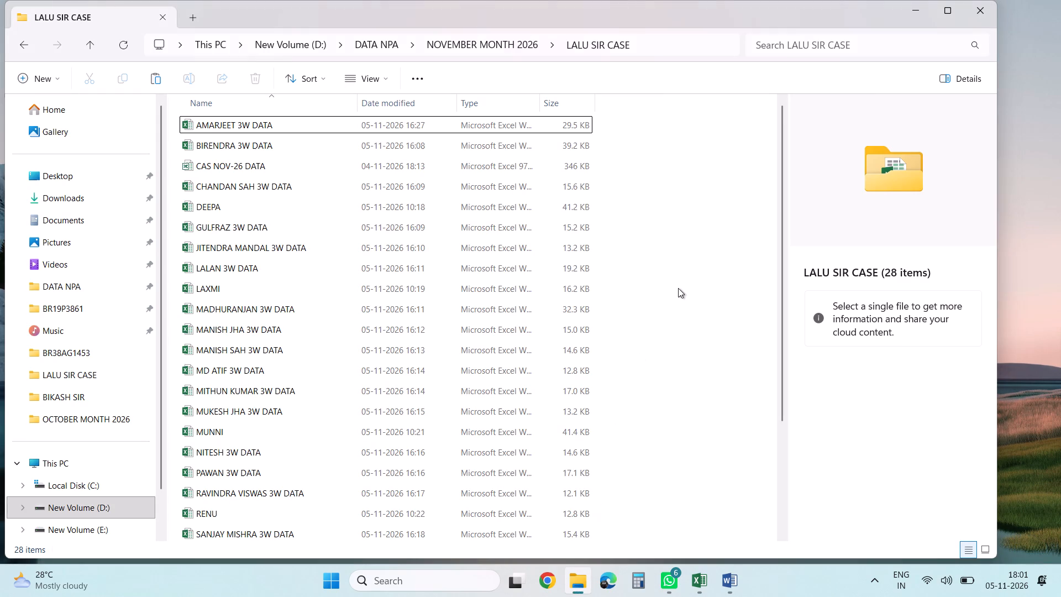
click(980, 7)
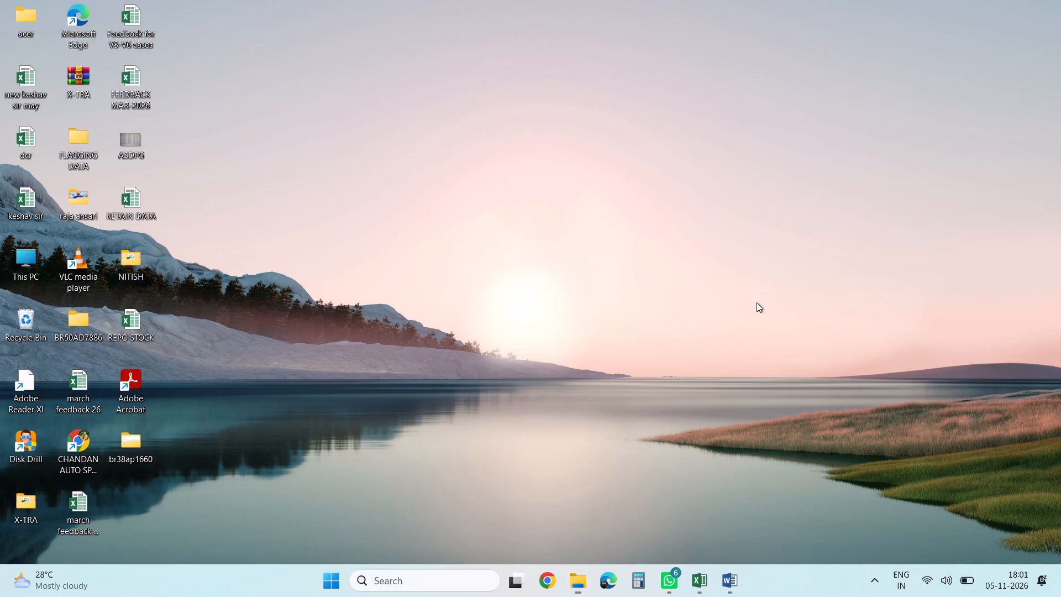
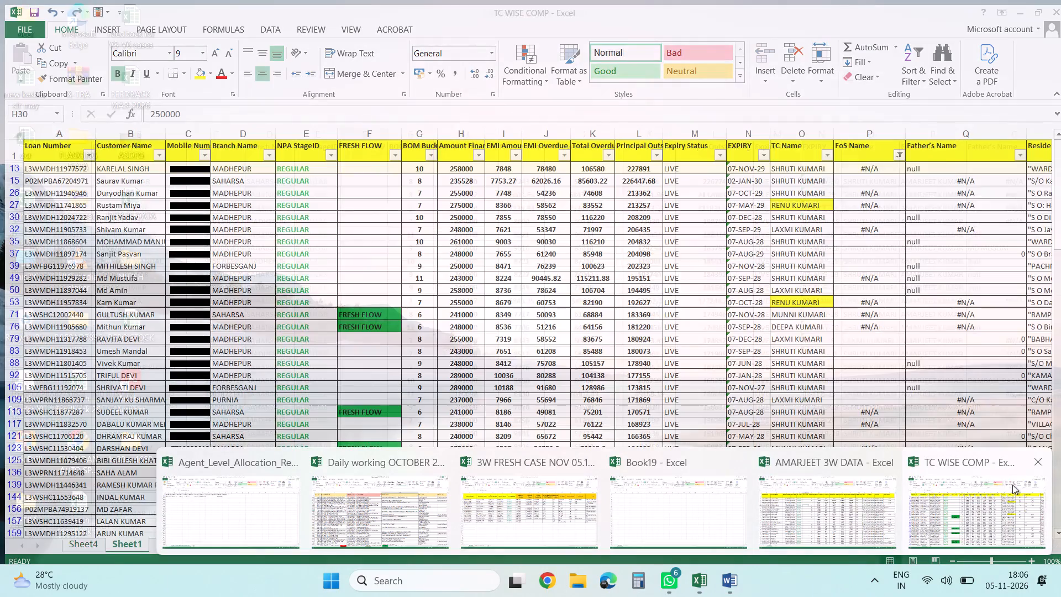
Close the TC WISE COMP workbook without saving its changes.
click(1039, 462)
click(980, 499)
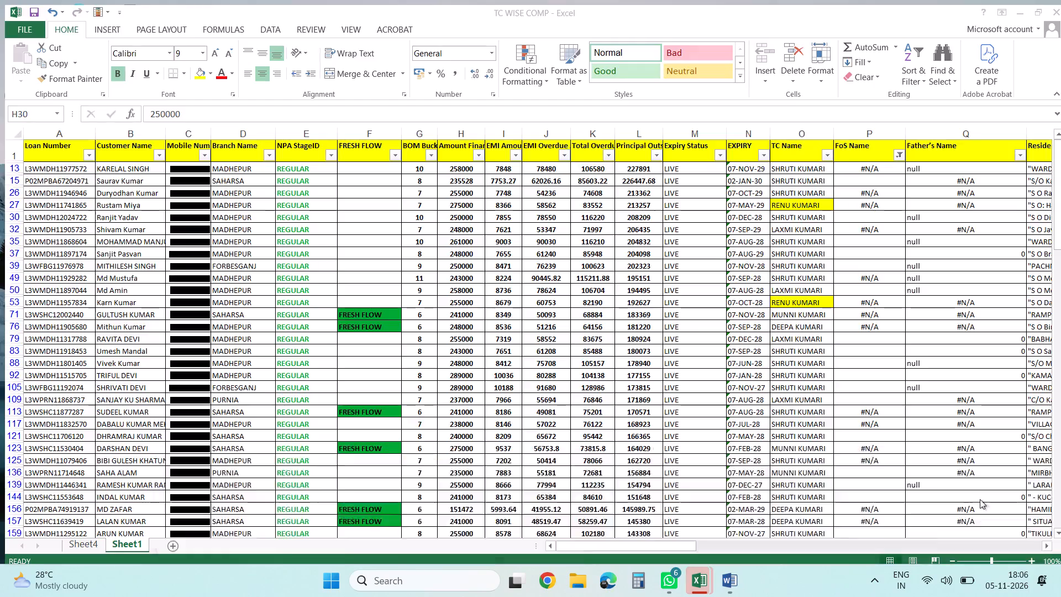
click(534, 317)
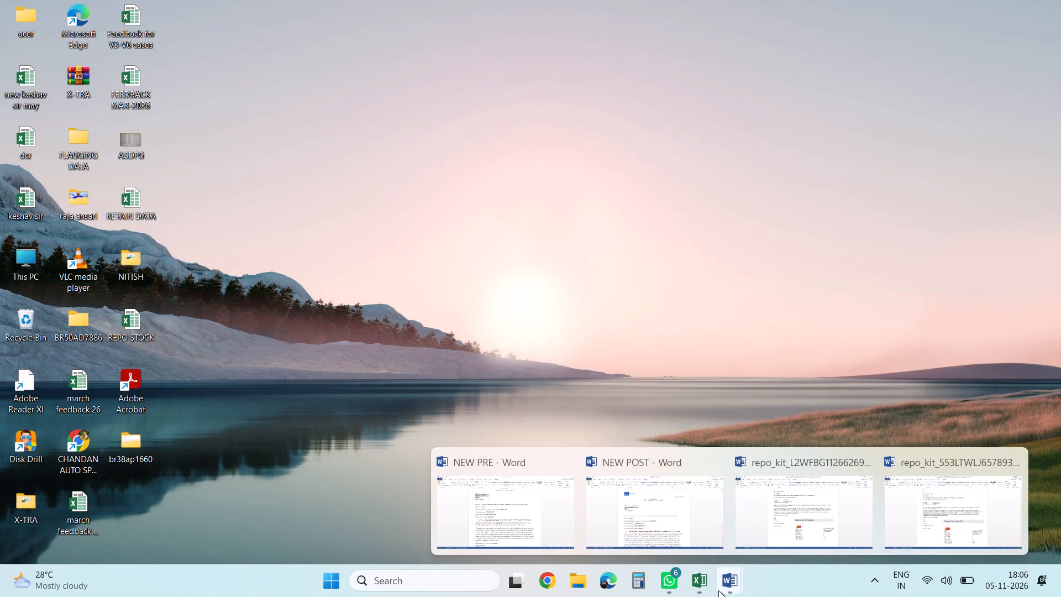
Switch to Word and close both open repo_kit documents, discarding the unsaved changes in the first one.
click(865, 468)
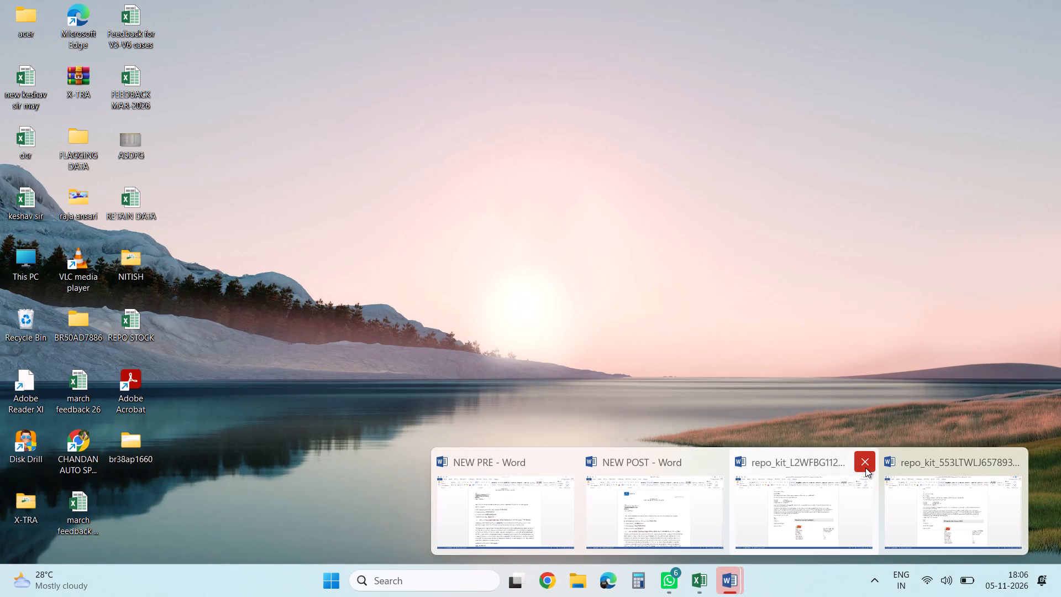
click(824, 501)
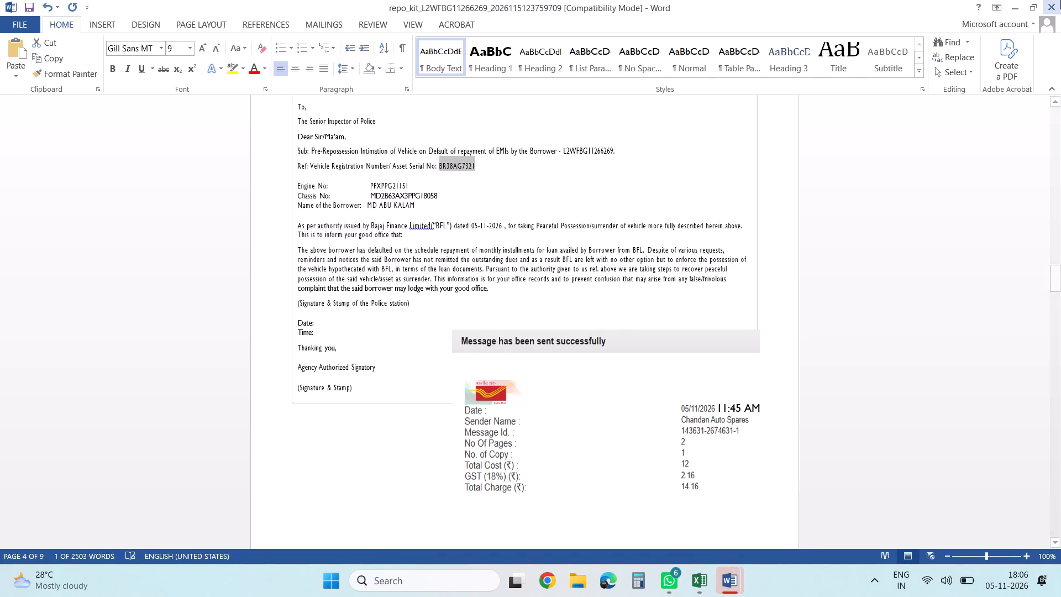
click(1060, 0)
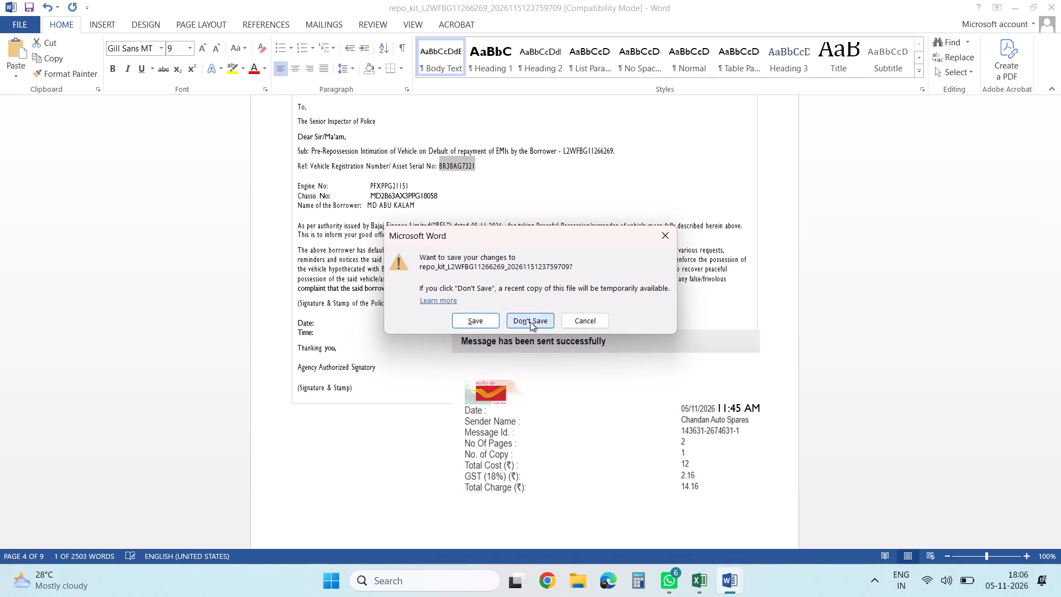
click(530, 322)
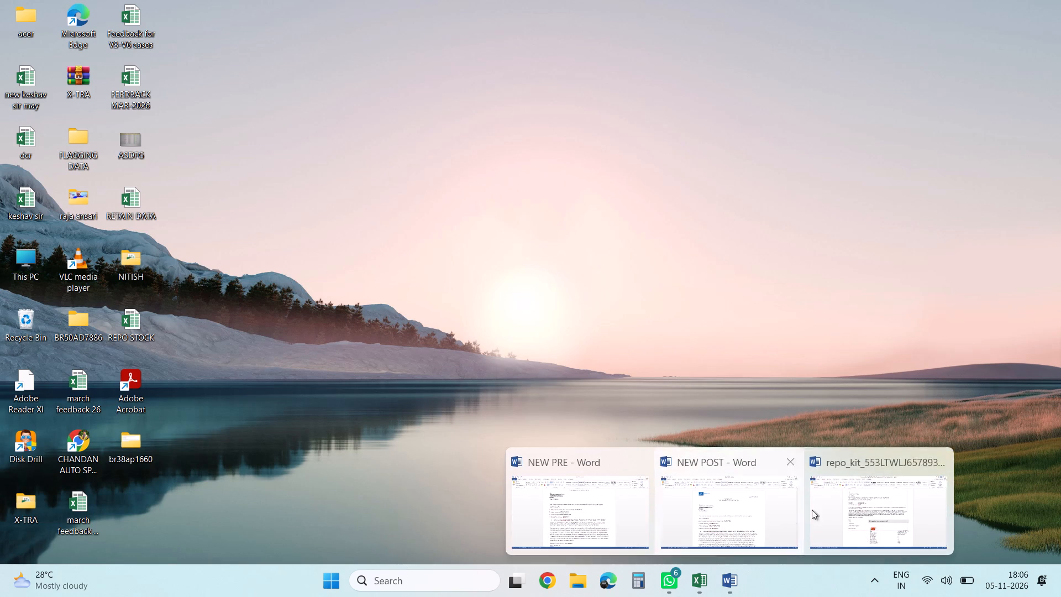
click(863, 515)
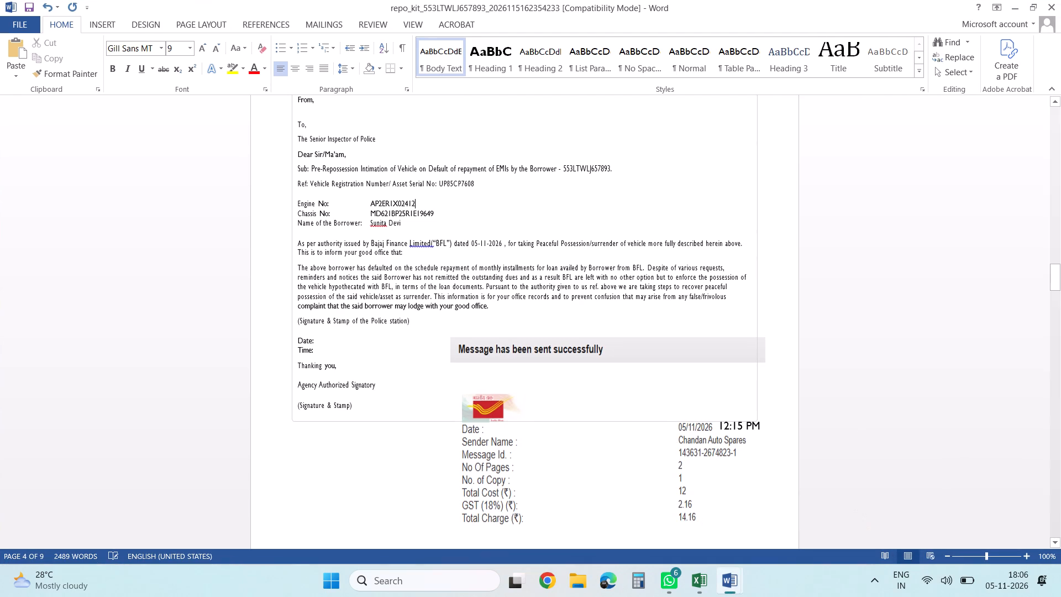
click(1060, 0)
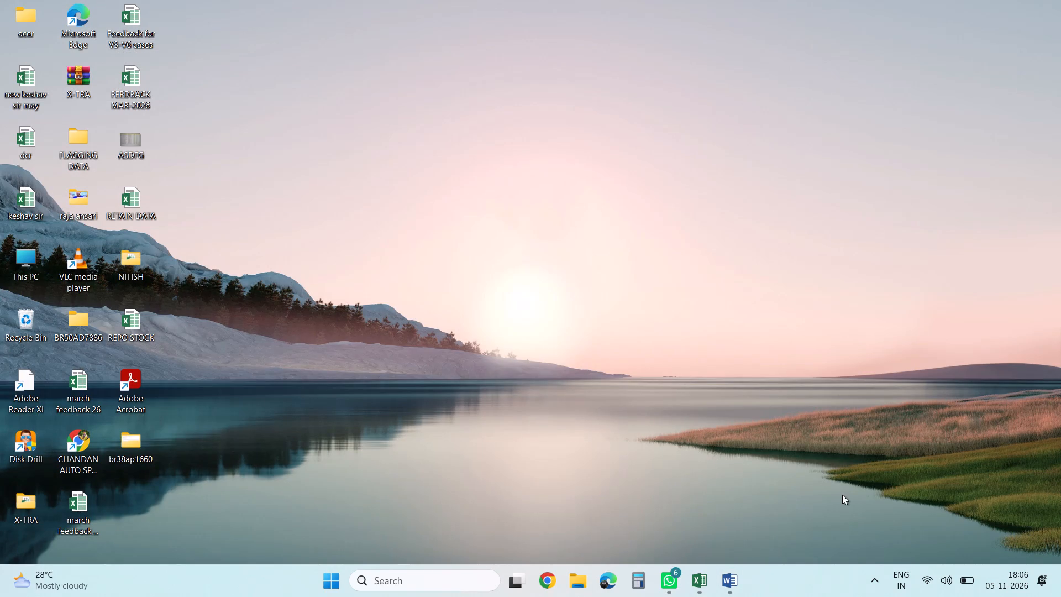
Close the NEW POST and NEW PRE documents in Word without saving their changes.
click(793, 524)
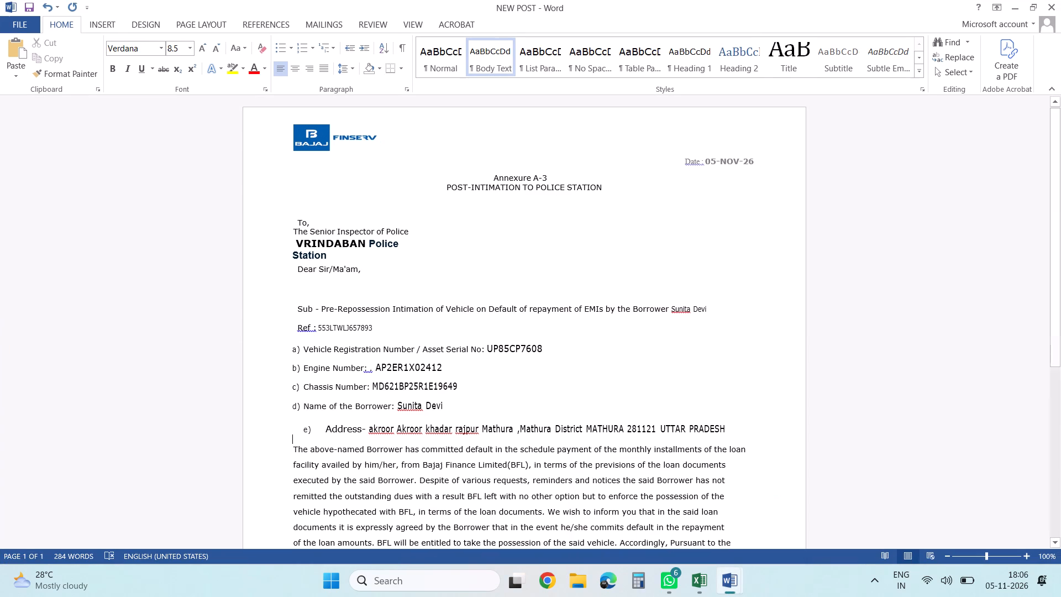
click(1060, 0)
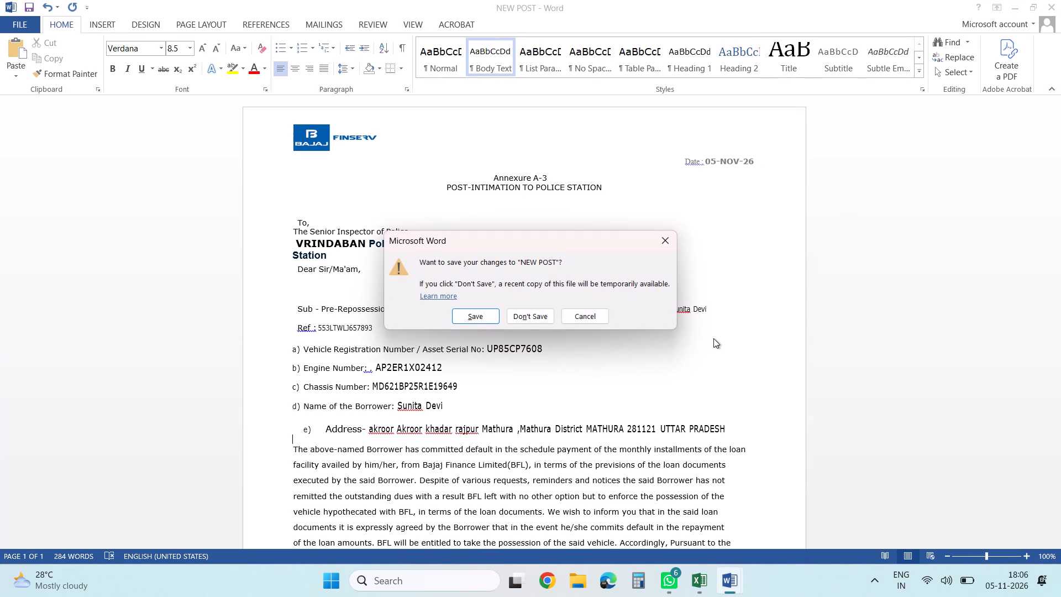
click(525, 323)
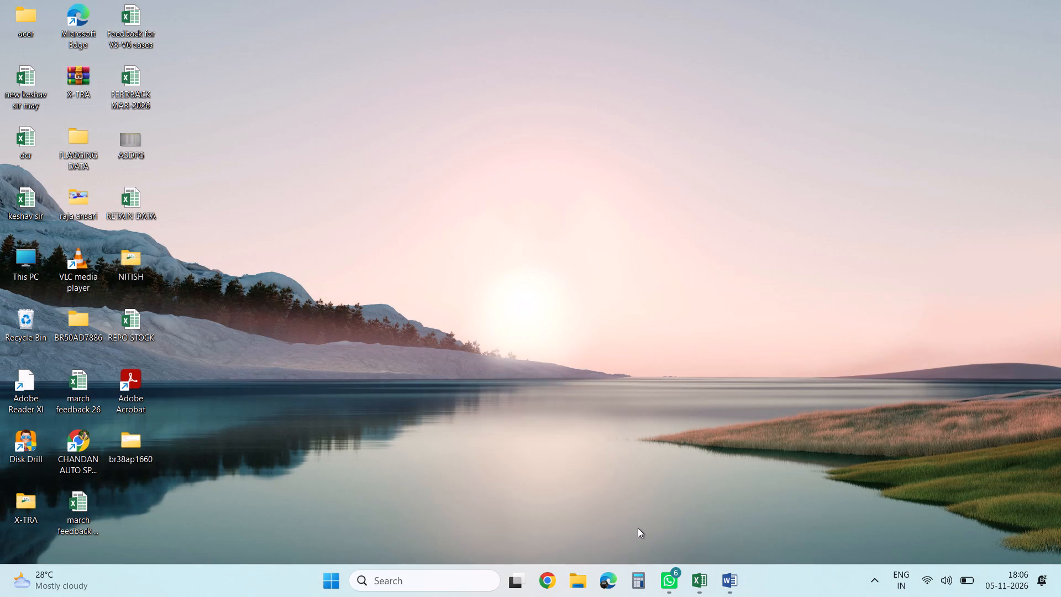
click(727, 595)
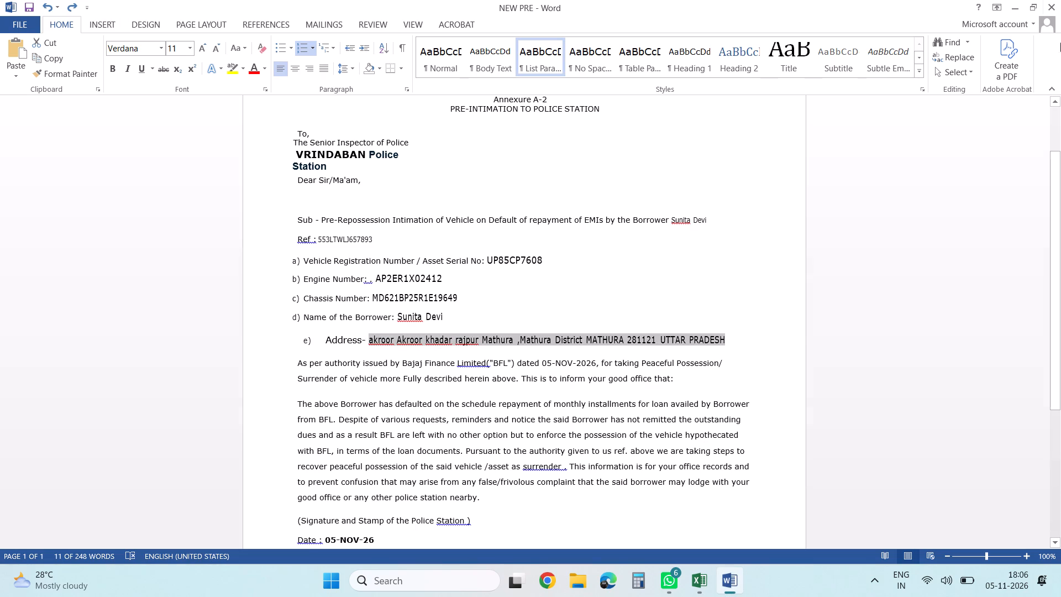
click(1055, 0)
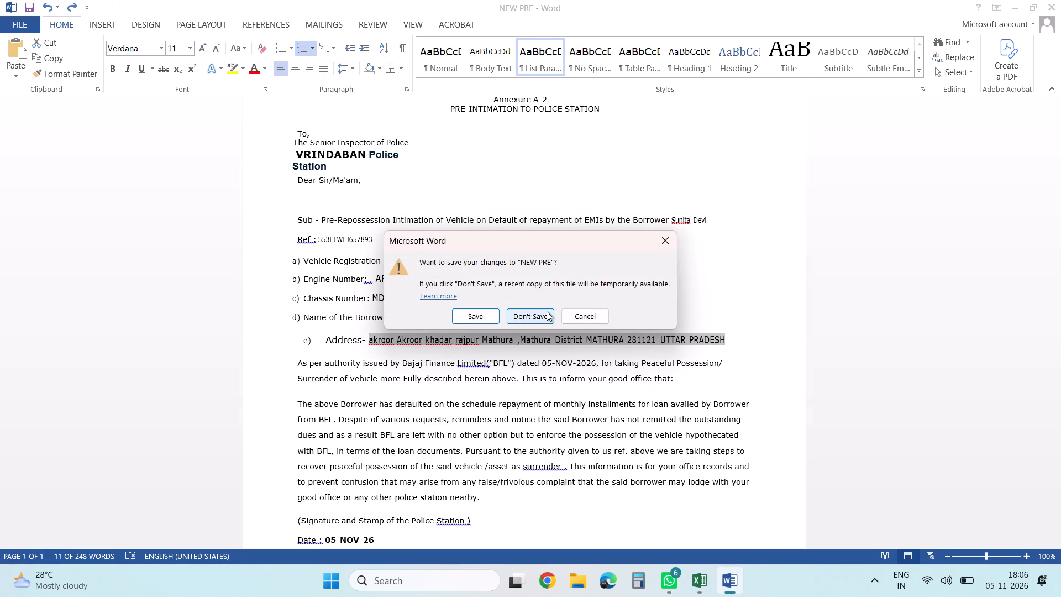
click(547, 311)
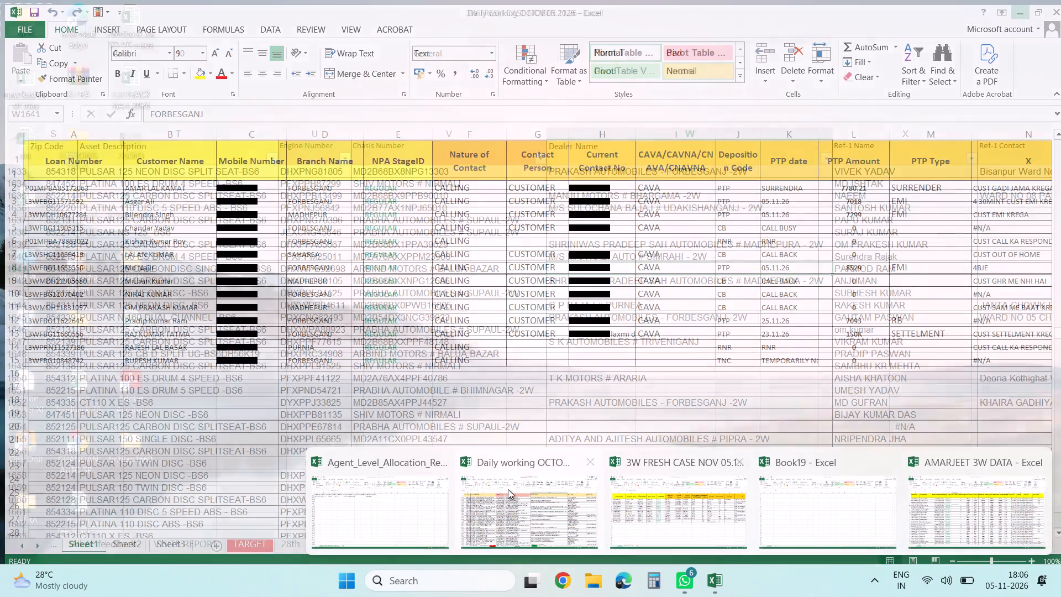
Switch to Excel and close the Agent_Level_Allocation_Report11 file without saving, plus the Daily working OCTOBER 2026 workbook.
click(411, 488)
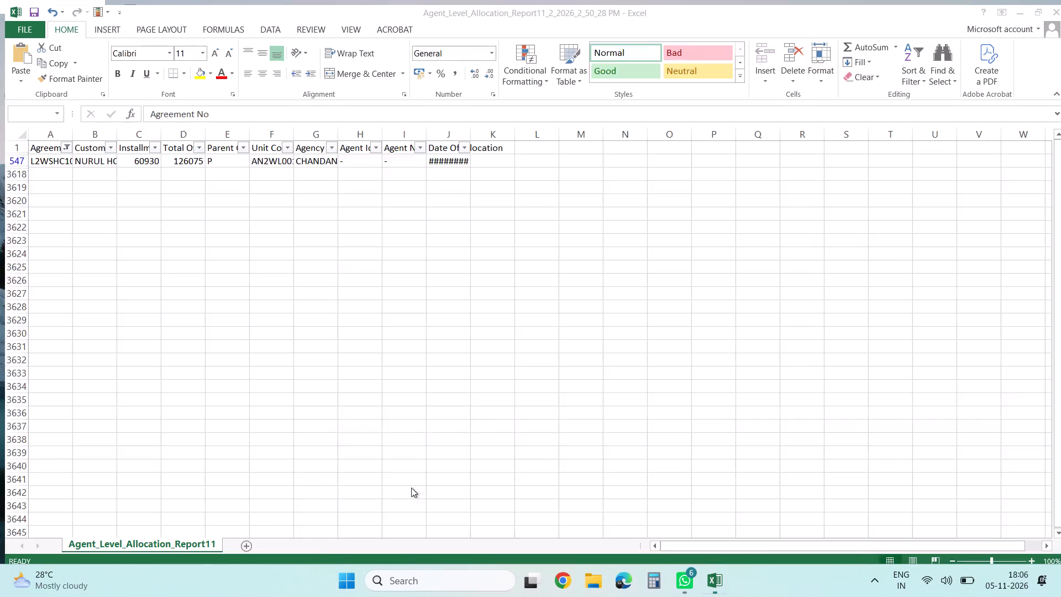
click(590, 228)
click(1060, 0)
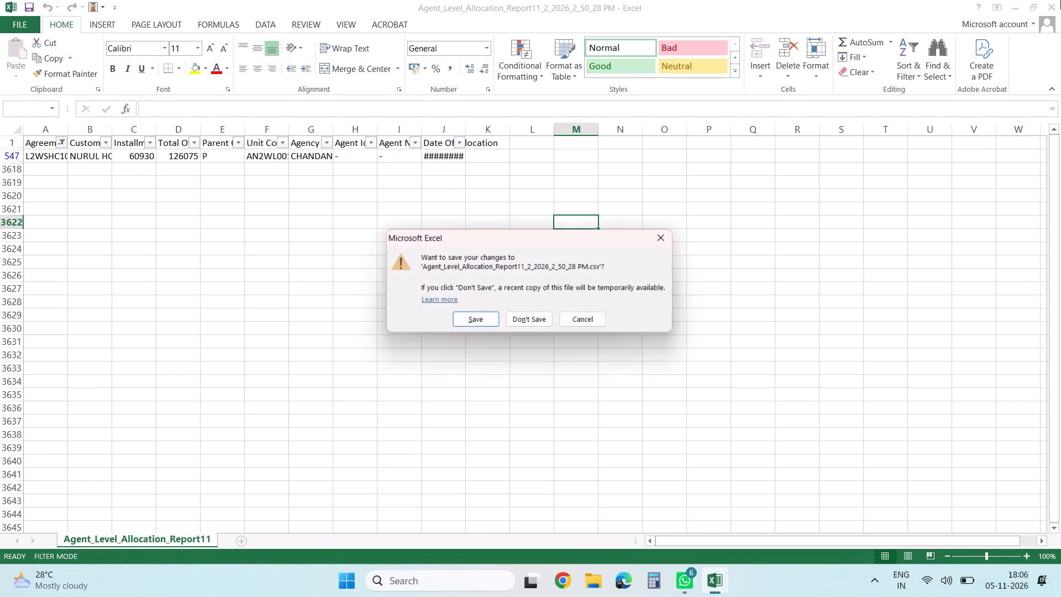
click(545, 316)
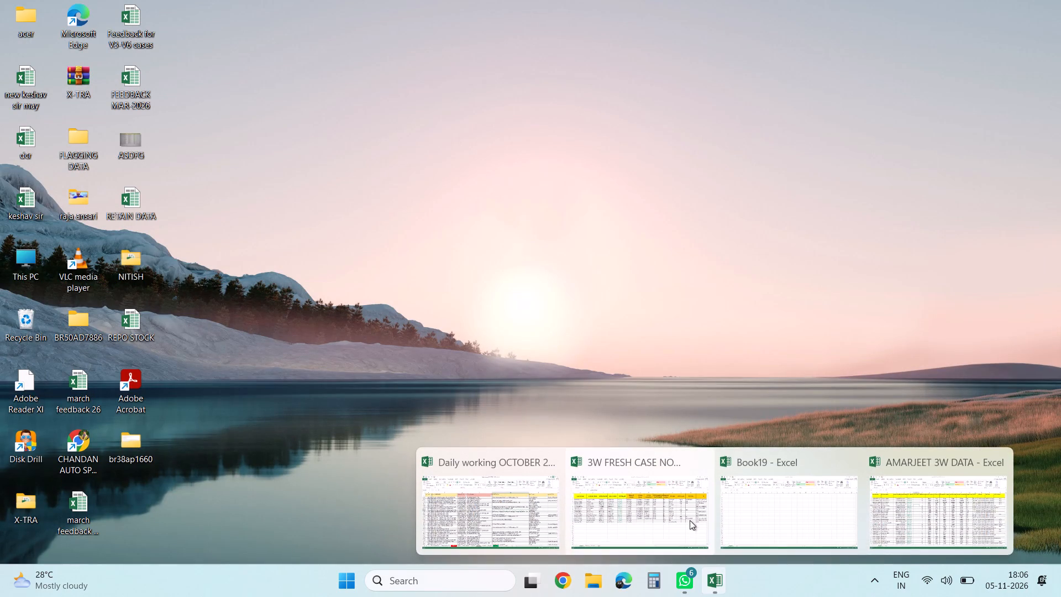
click(524, 516)
click(715, 285)
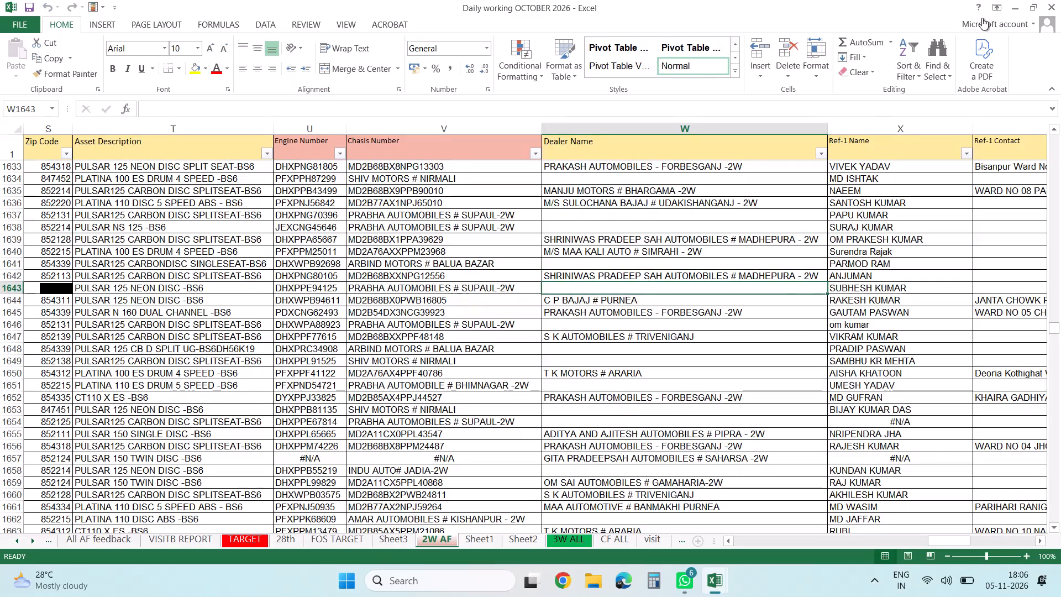
click(1060, 0)
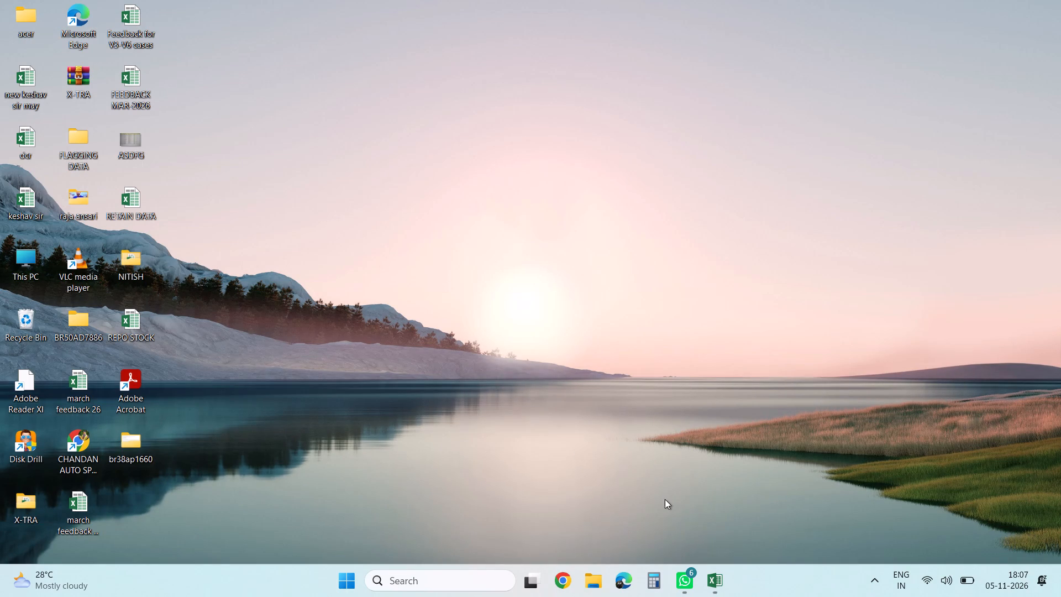
Close the 3W FRESH CASE NOV 05.11.26 workbook without saving its changes.
click(712, 578)
click(556, 531)
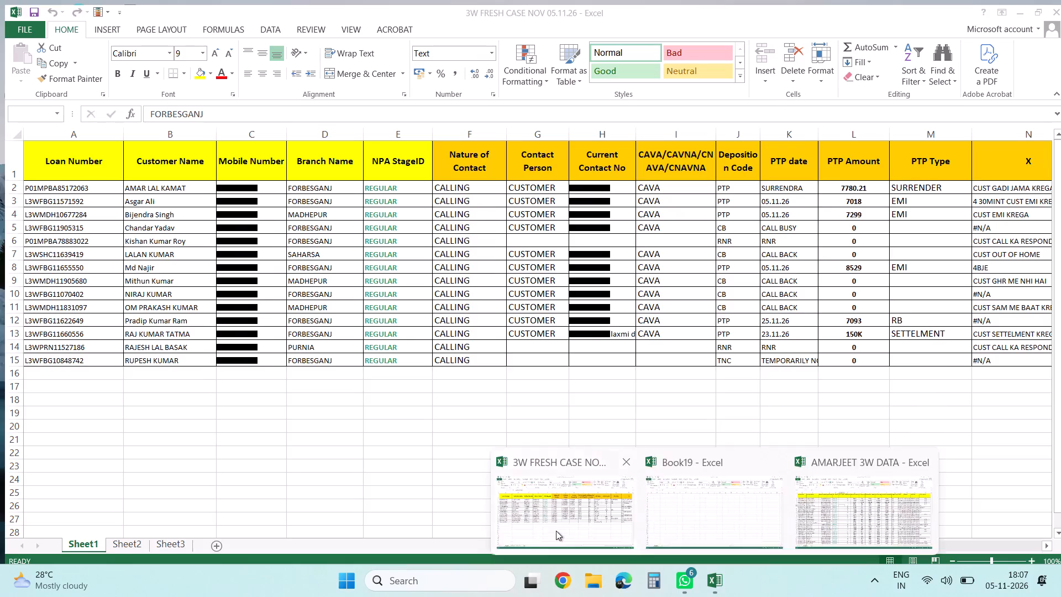
click(613, 343)
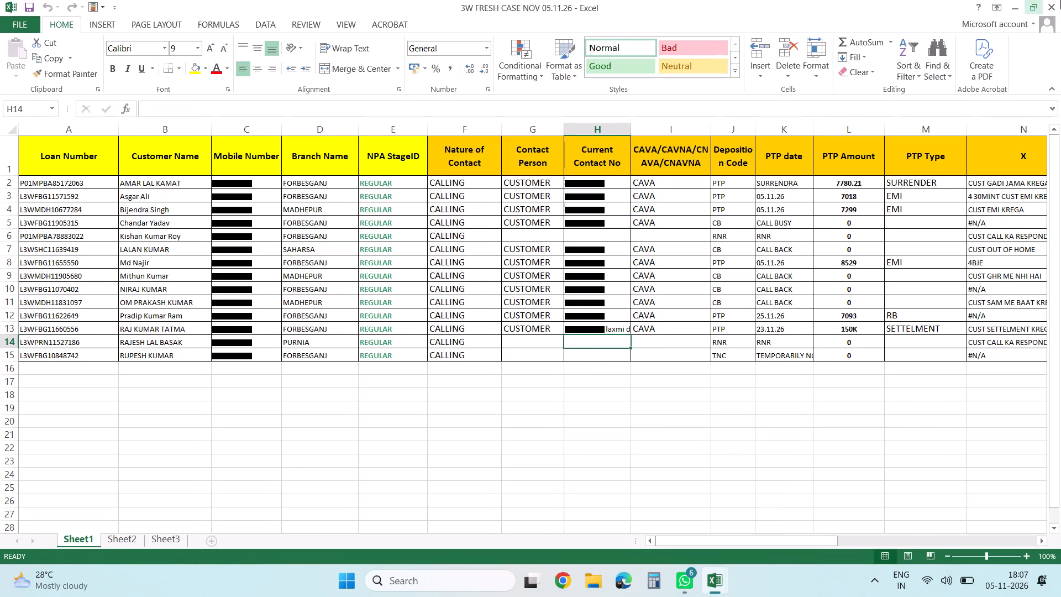
click(1060, 0)
click(522, 316)
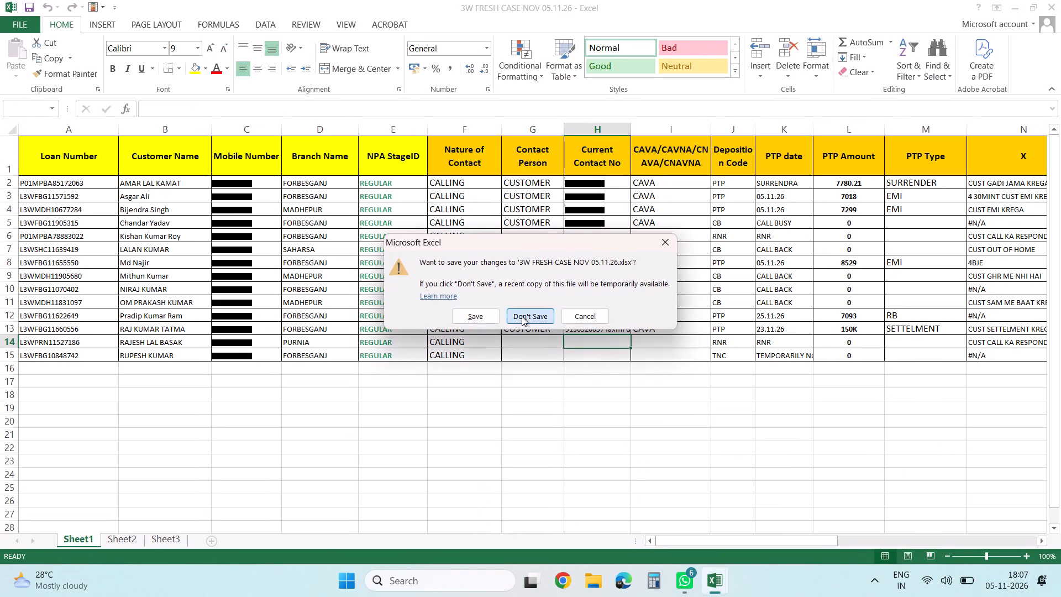
Close the blank Book19 workbook without saving, and close the AMARJEET 3W DATA workbook.
click(715, 584)
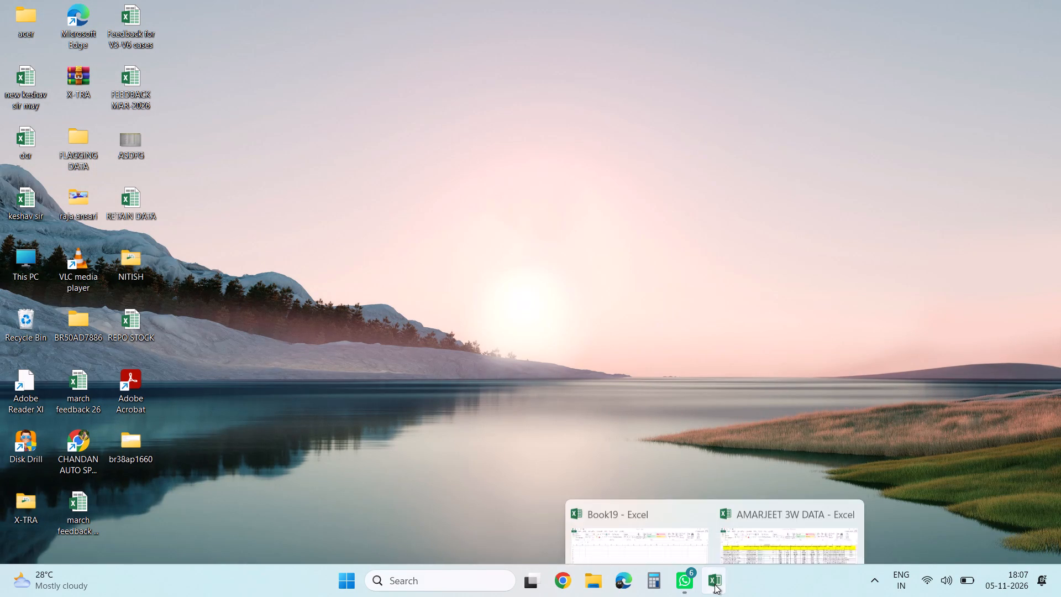
click(650, 541)
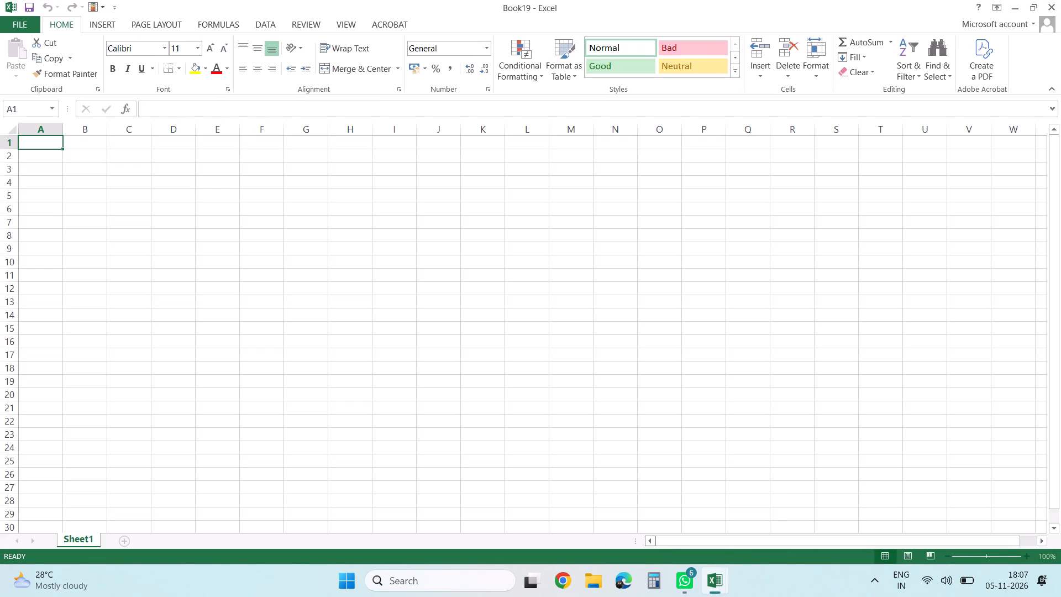
click(1060, 0)
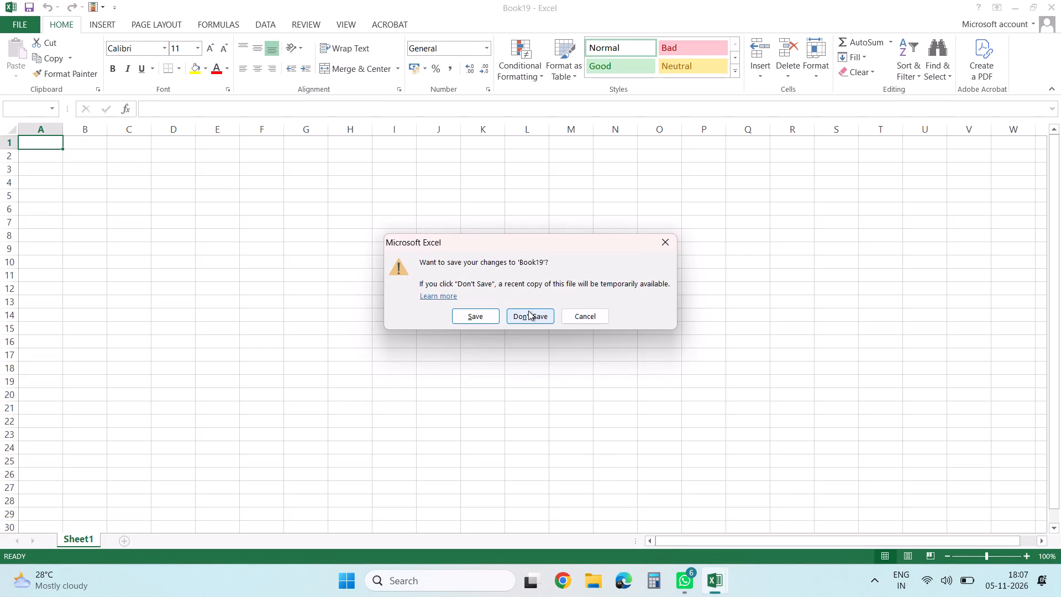
click(529, 312)
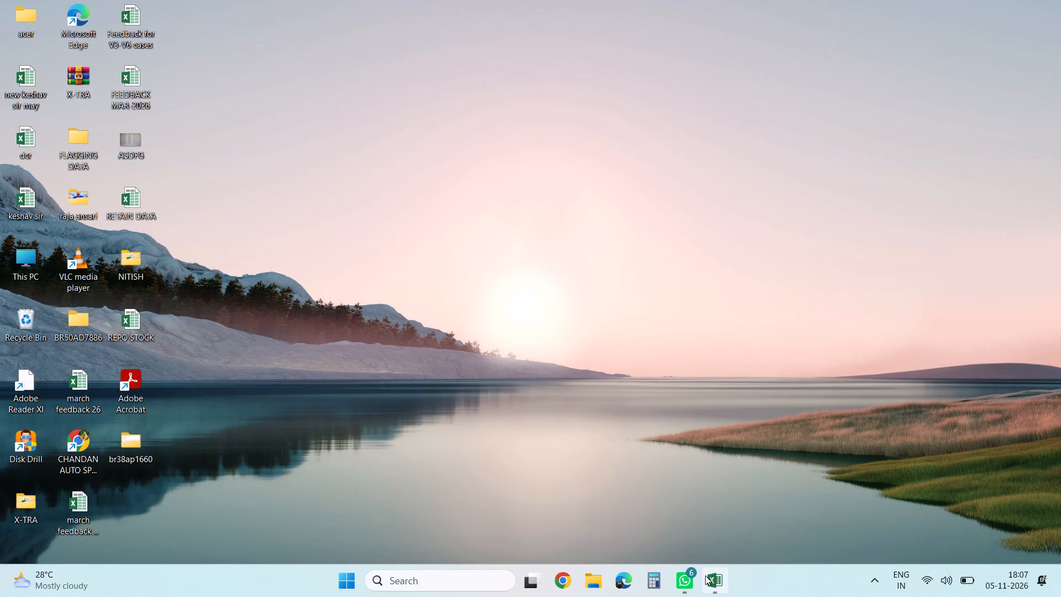
click(727, 503)
click(723, 359)
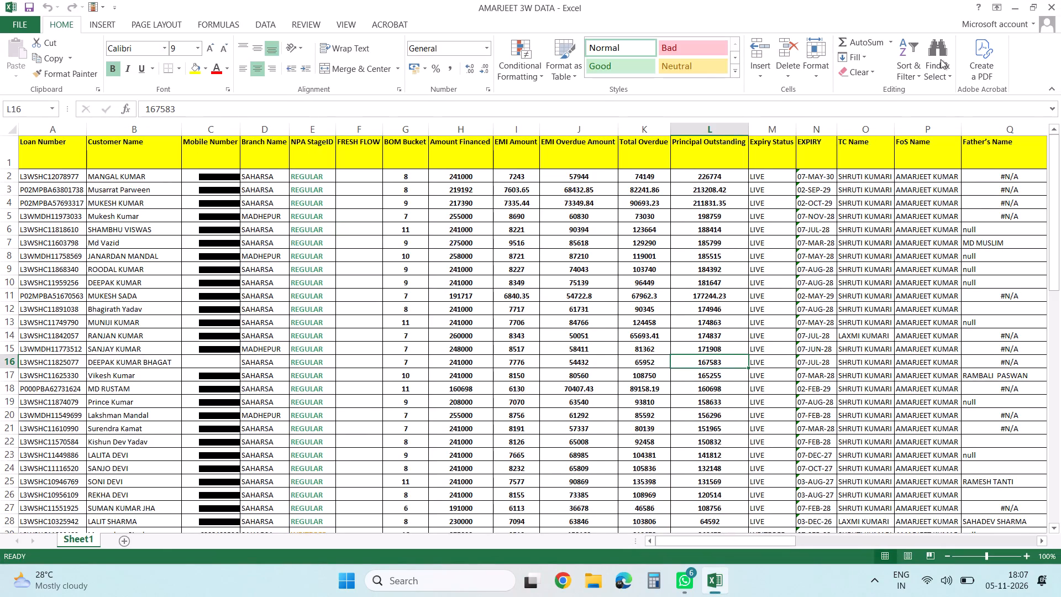
click(1060, 0)
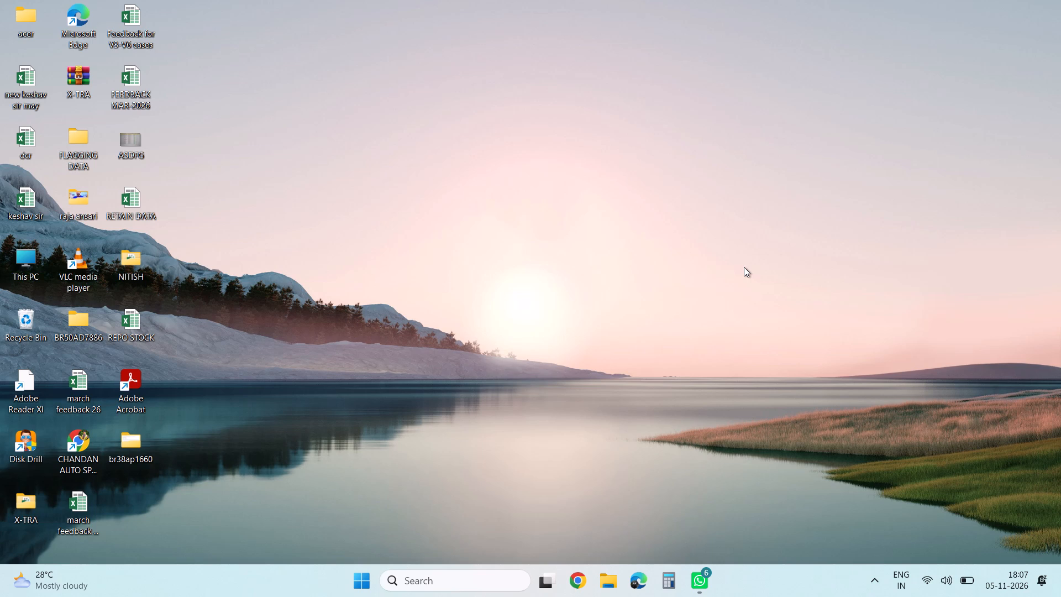
Switch to File Explorer and open the NOVEMBER MONTH 2026 folder inside DATA NPA.
click(600, 582)
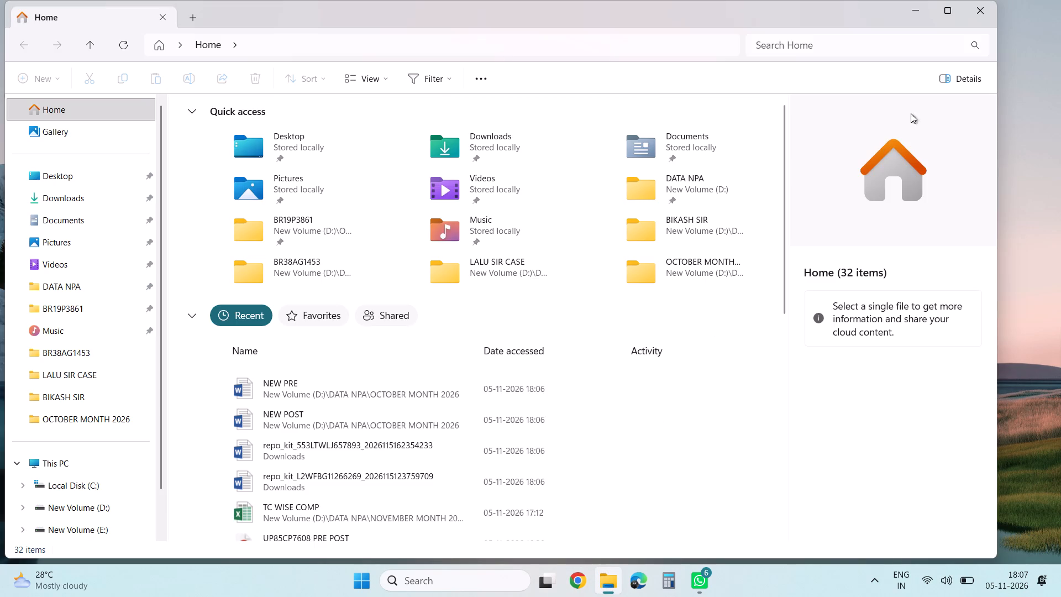
click(953, 6)
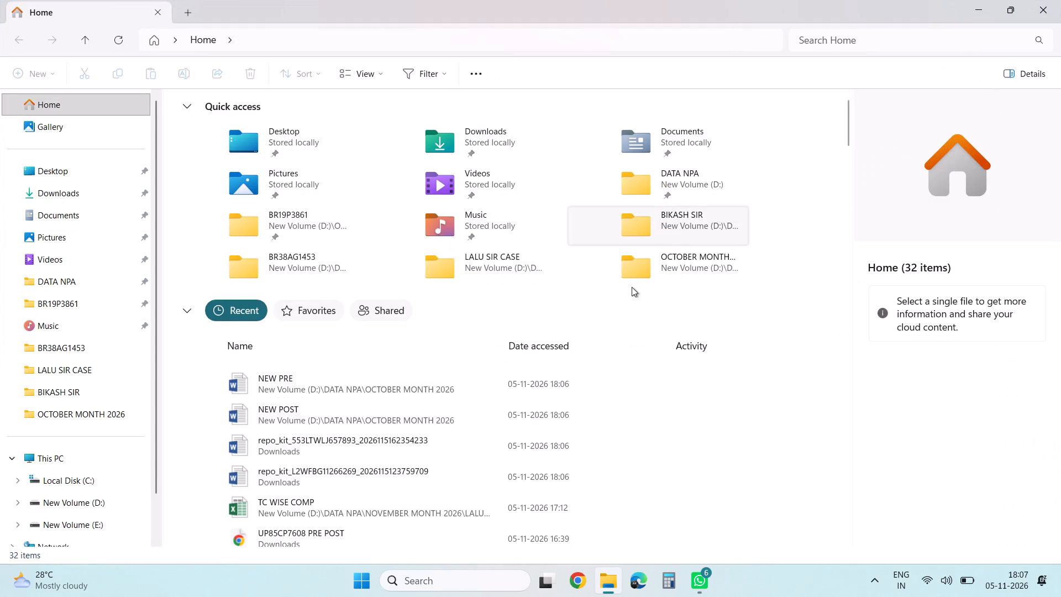
scroll(632, 287, down, 5)
scroll(632, 287, up, 6)
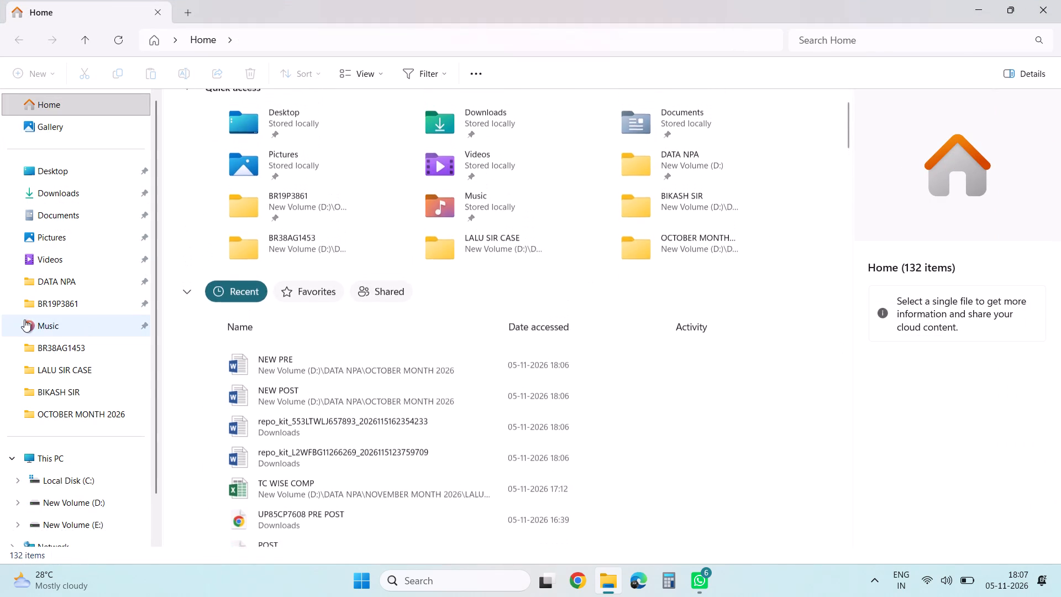
click(61, 275)
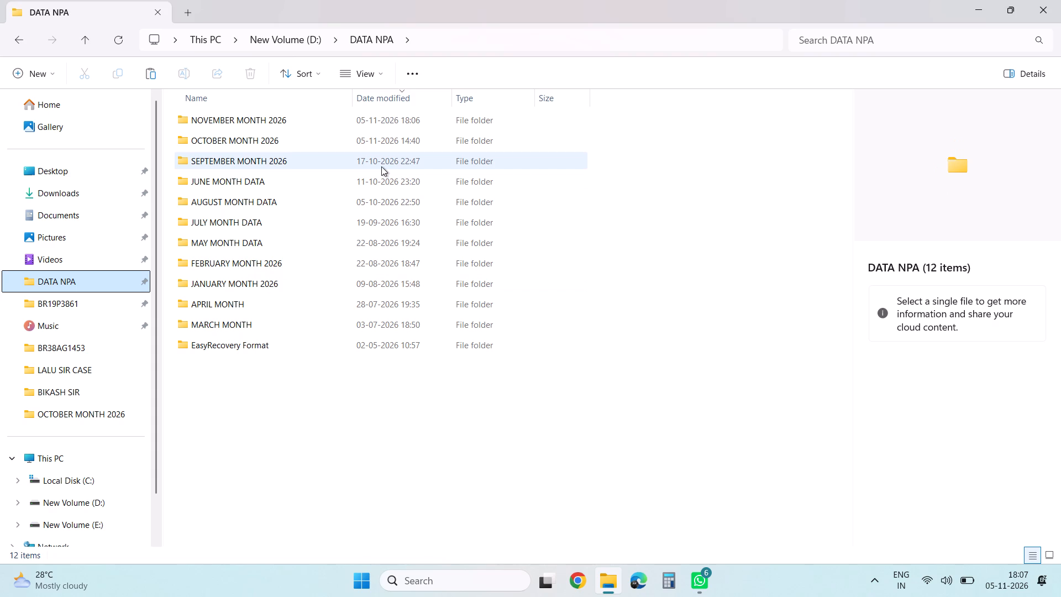
double_click(349, 120)
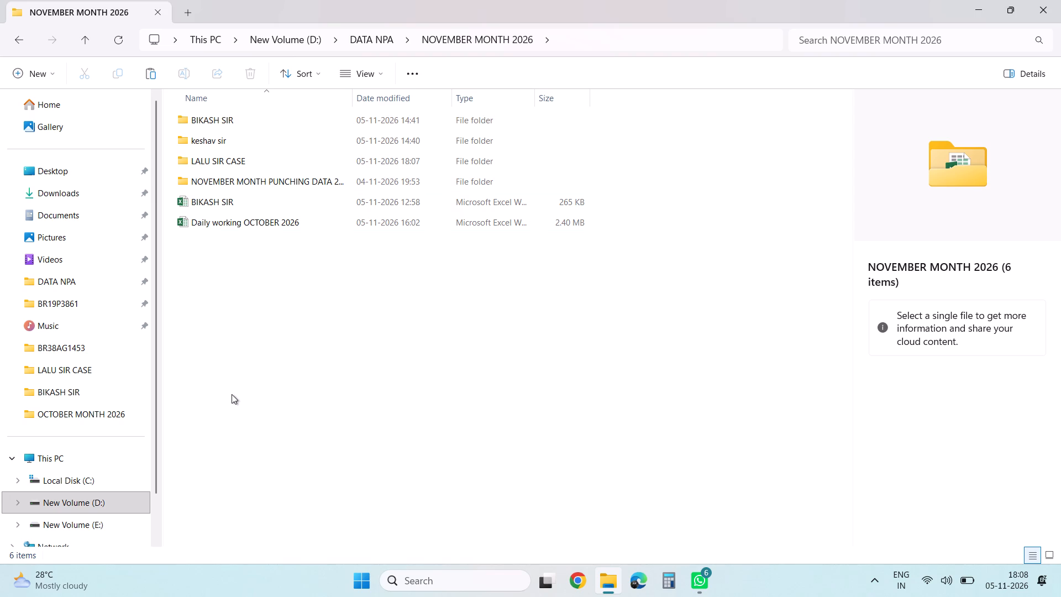
scroll(232, 394, down, 4)
Rename the Daily working OCTOBER 2026 workbook as Daily working NOVEMBER 2026.
click(237, 226)
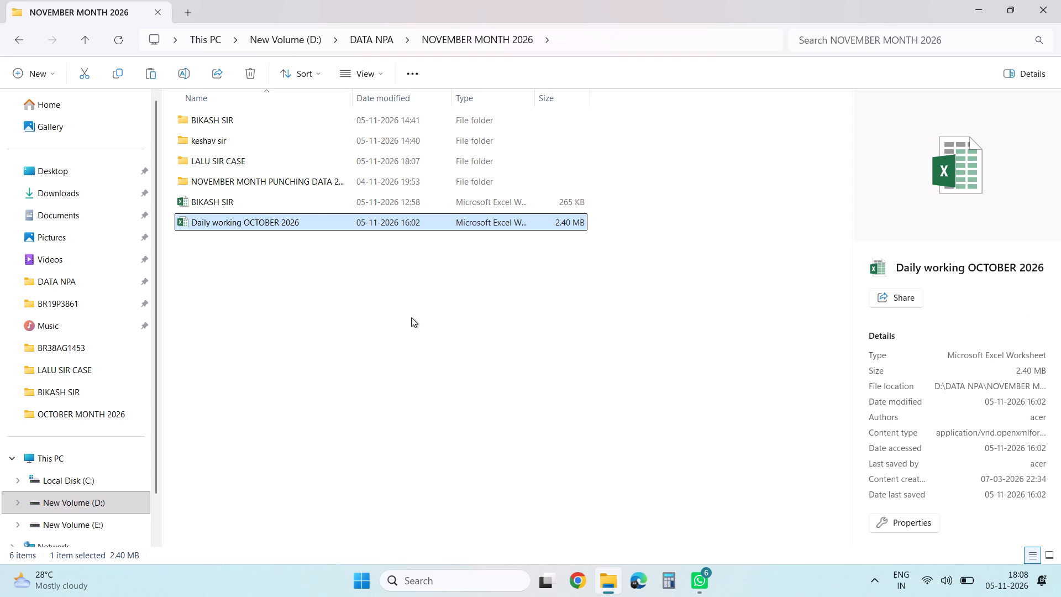
key(F2)
key(Right)
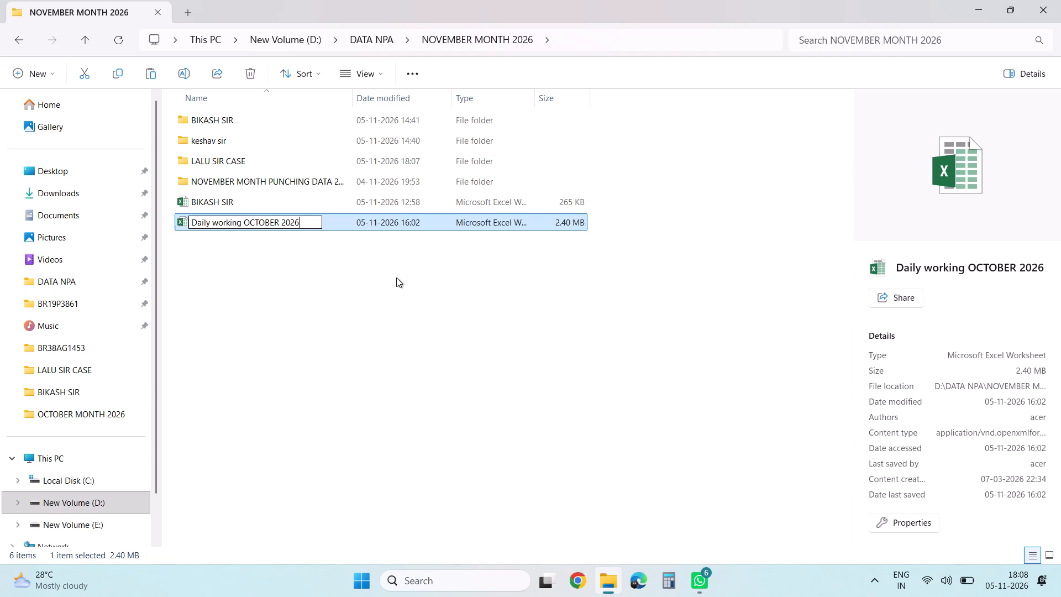
key(Left)
key(Left)
key(Left)
key(Left)
key(Left)
key(BackSpace)
key(BackSpace)
key(BackSpace)
key(BackSpace)
key(BackSpace)
key(BackSpace)
key(BackSpace)
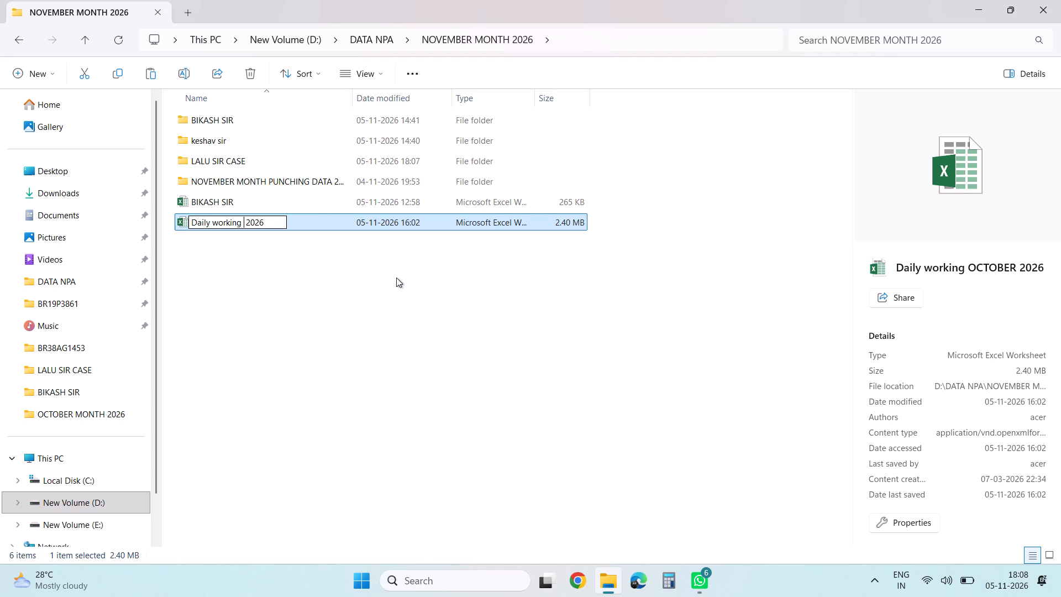
key(shift+n)
key(BackSpace)
text(NOVE)
text(MBER)
key(Return)
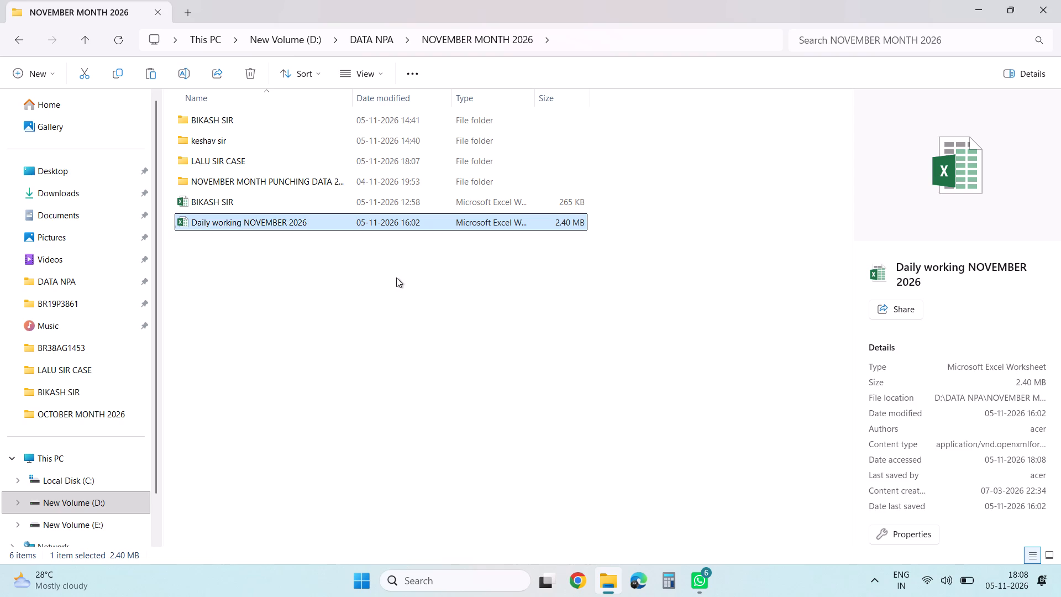
Open the Daily working NOVEMBER 2026 workbook in Excel.
double_click(330, 223)
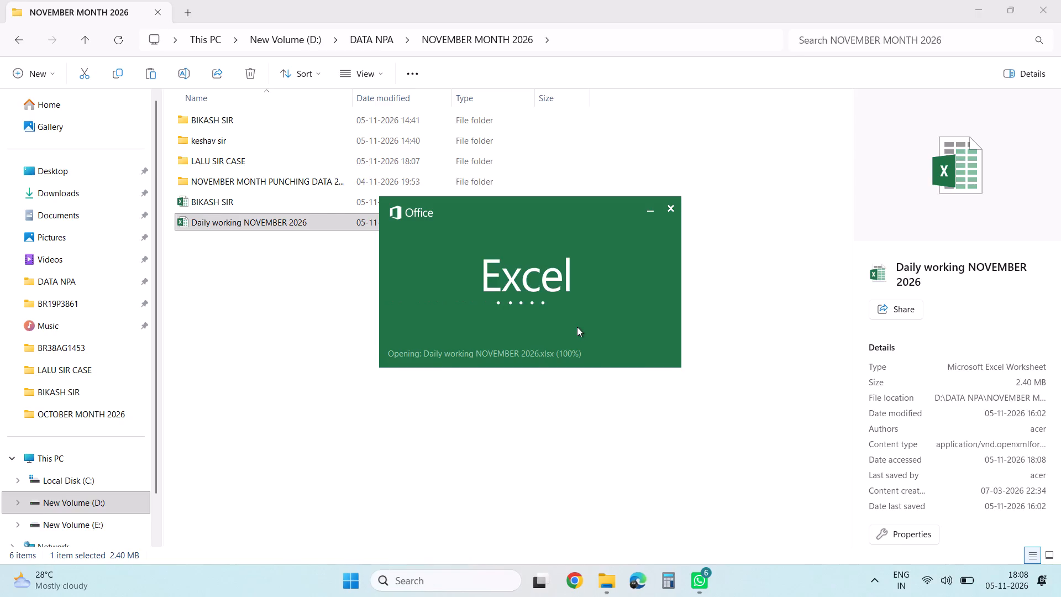
click(492, 235)
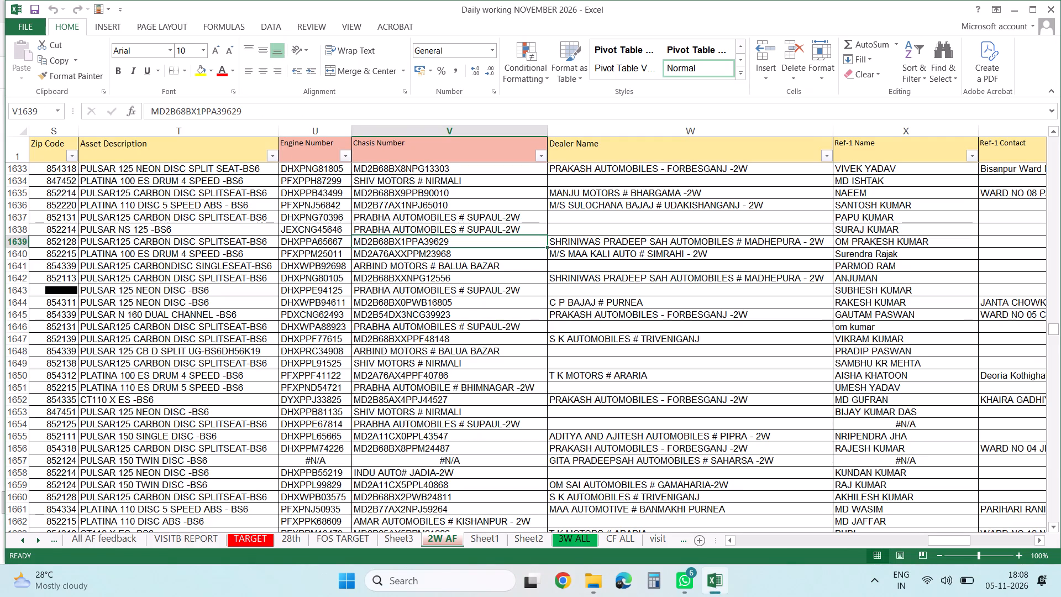
Reset the header-row filters on the 2W AF sheet by removing and reapplying them, starting from the Loan Number header.
click(476, 147)
key(ctrl+Left)
key(ctrl+Left)
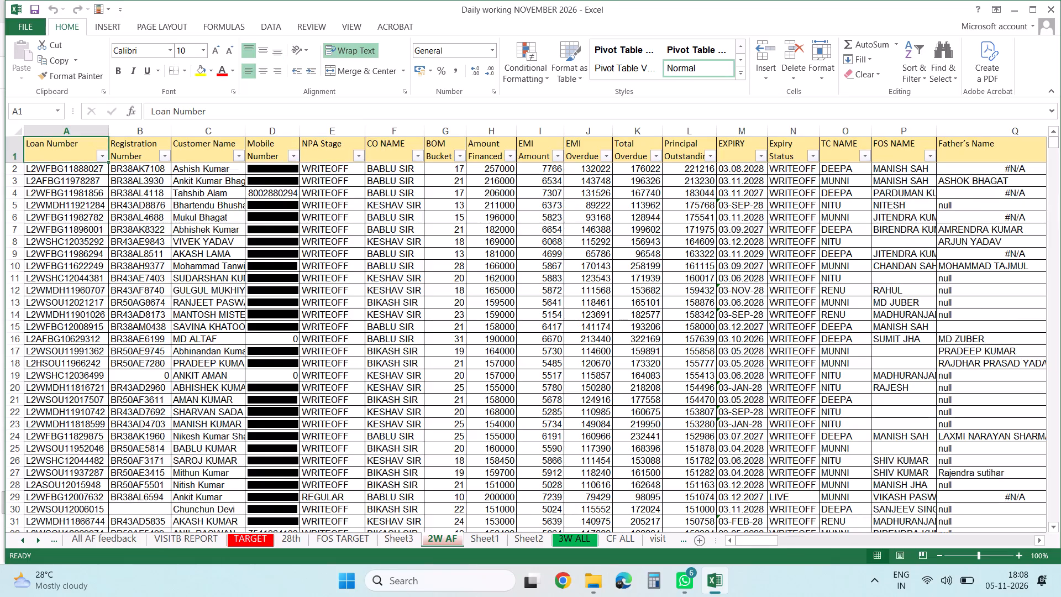
key(ctrl+shift+l)
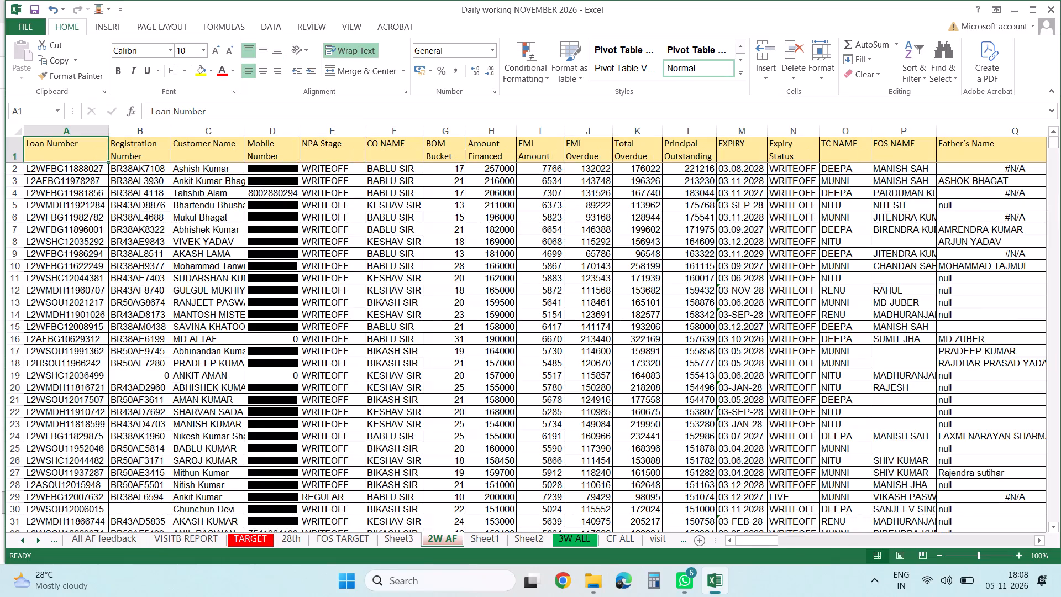
key(ctrl+shift+l)
key(ctrl+Left)
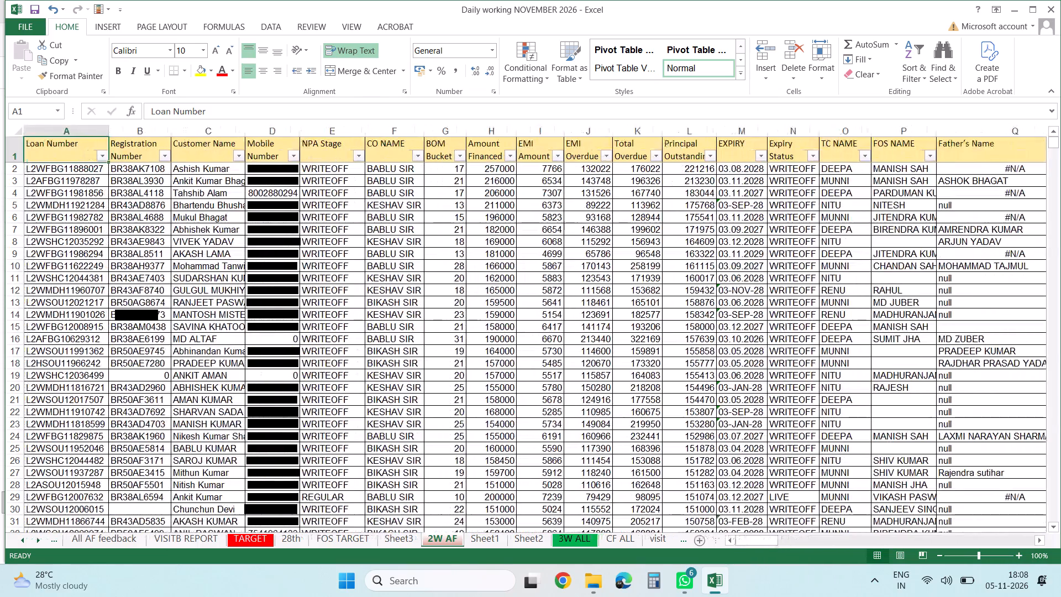
Review the workbook's sheets from PR VS ACH through FOS TARGET and Sheet3 to see what each contains.
click(74, 537)
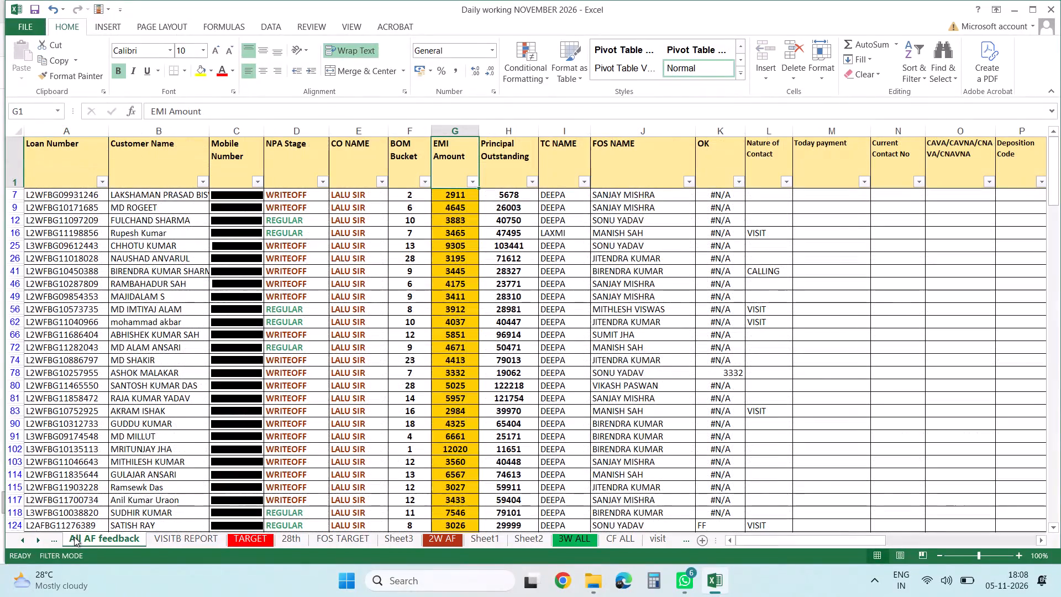
triple_click(22, 543)
triple_click(22, 543)
triple_click(22, 543)
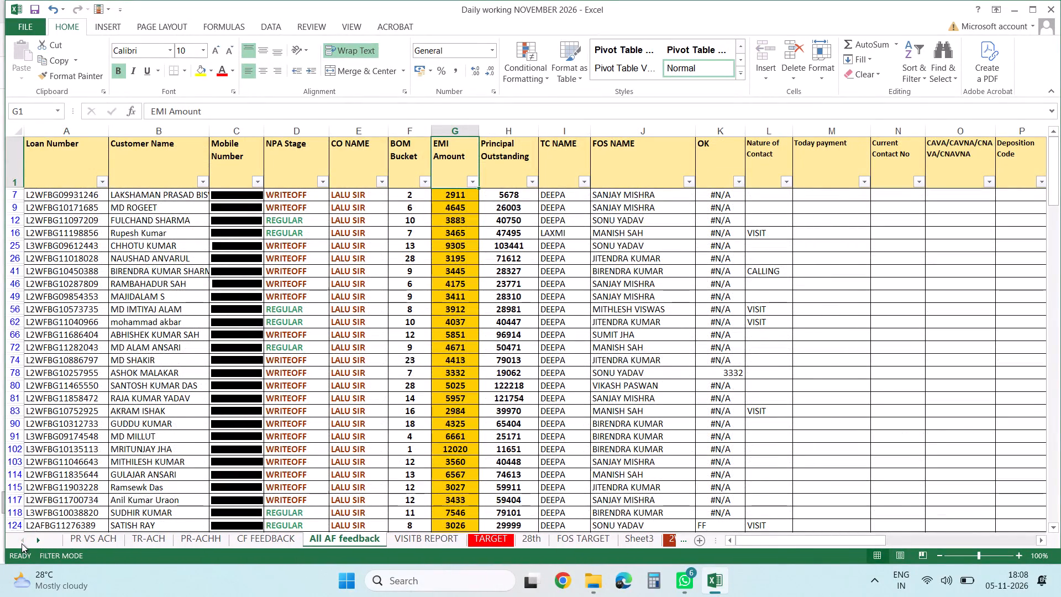
click(22, 543)
click(75, 546)
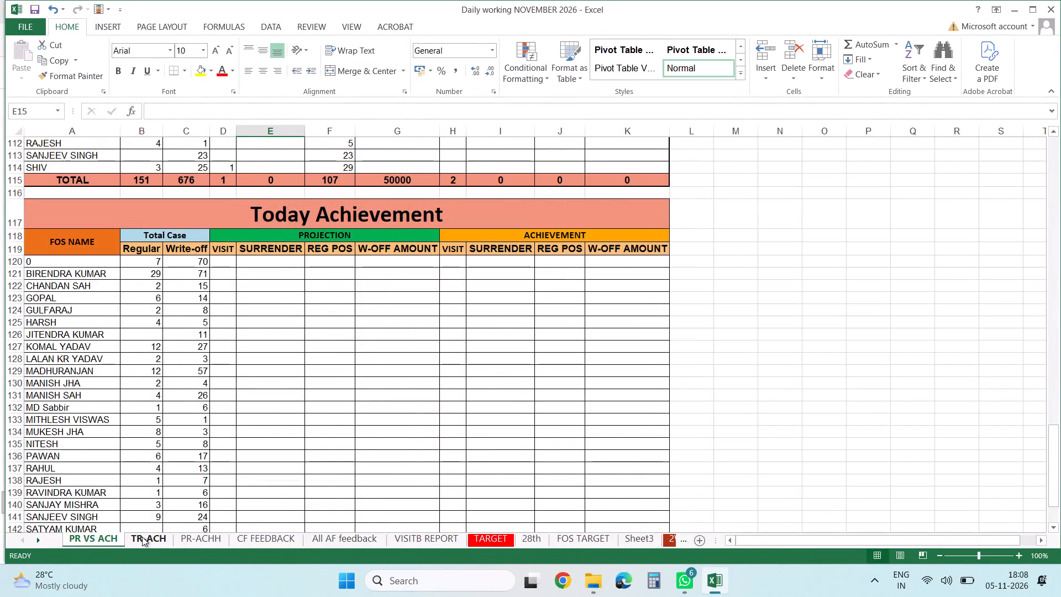
click(143, 537)
click(204, 537)
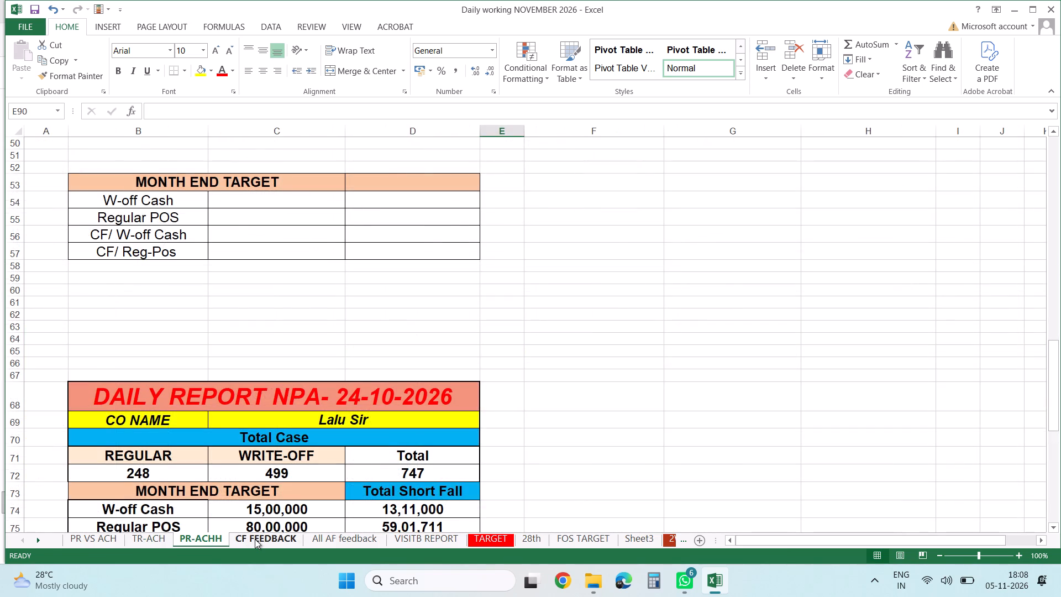
click(255, 539)
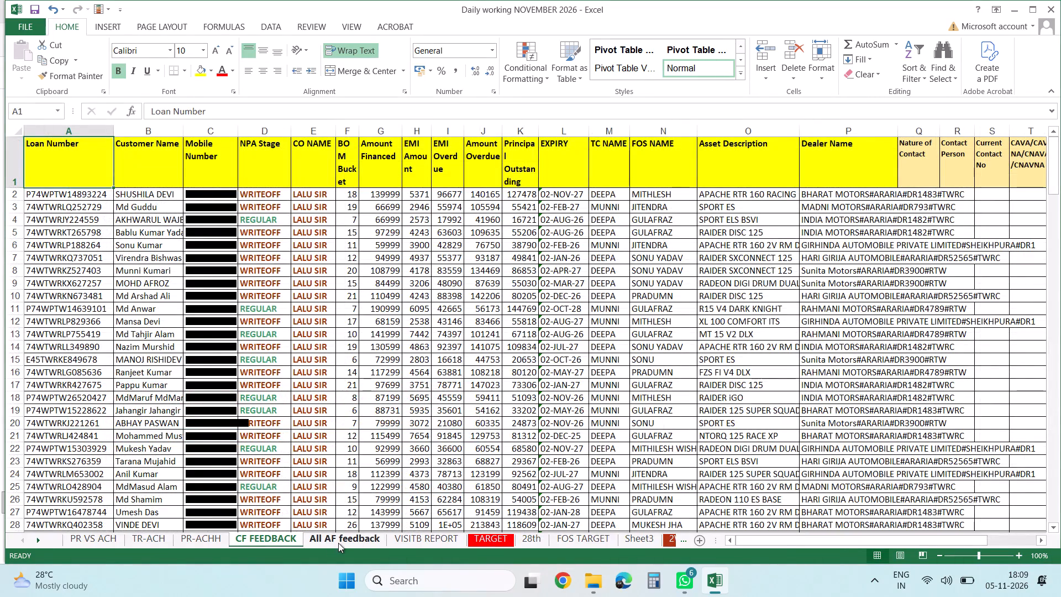
click(338, 543)
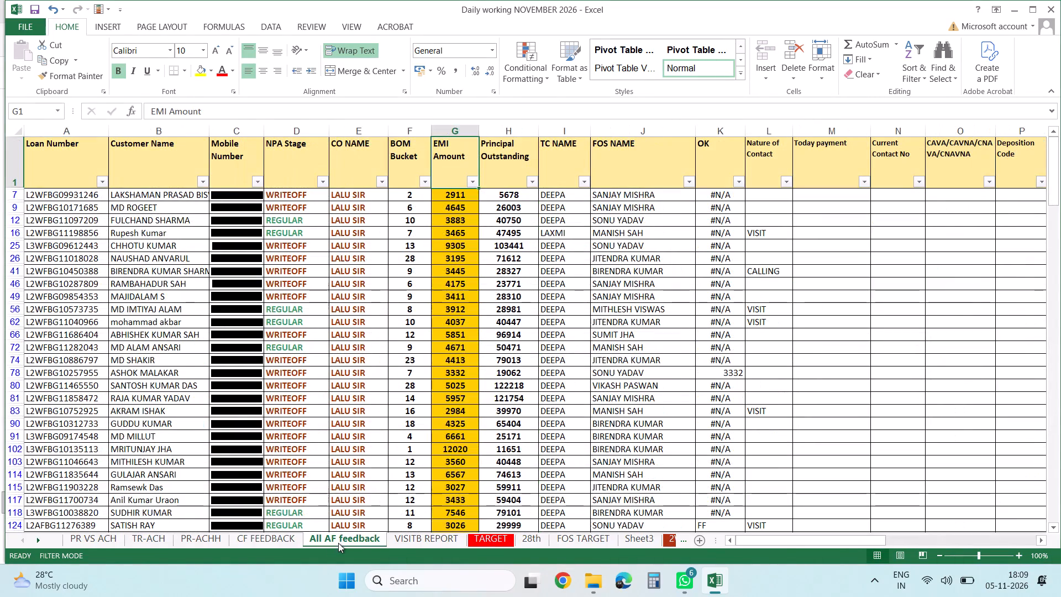
click(421, 539)
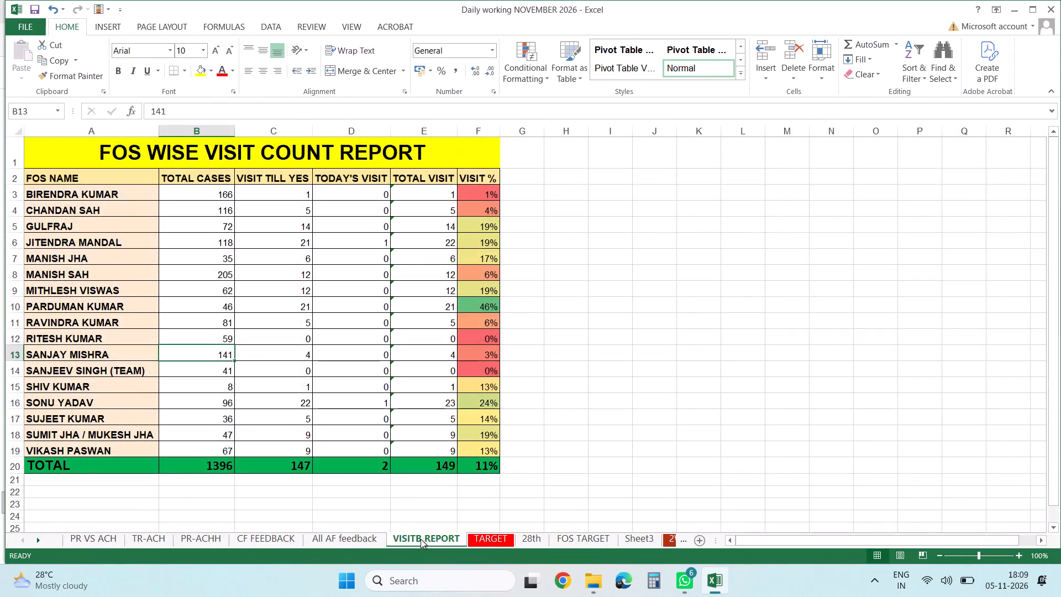
click(486, 544)
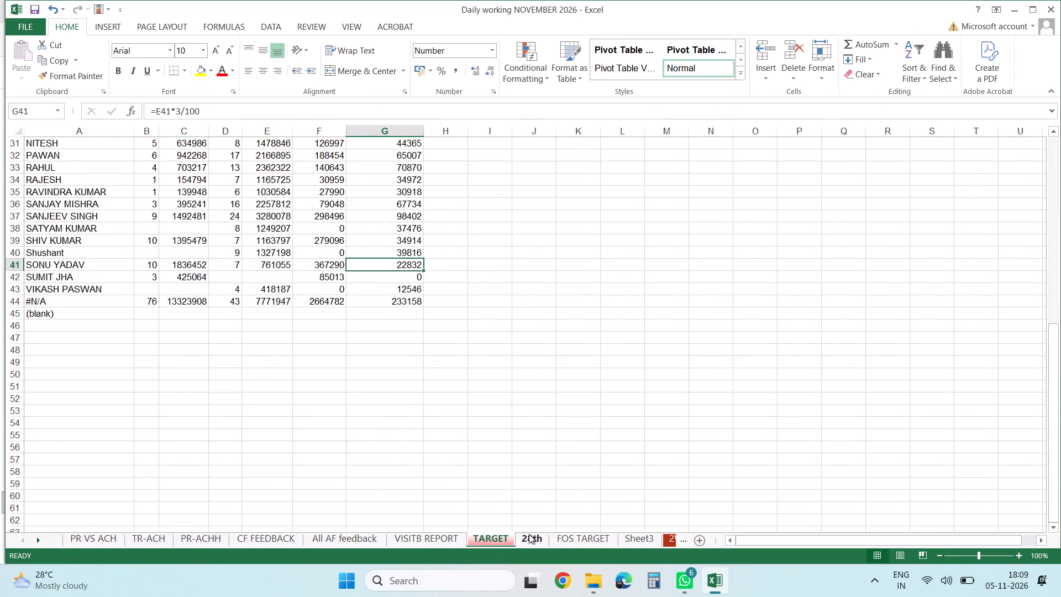
click(532, 534)
click(565, 533)
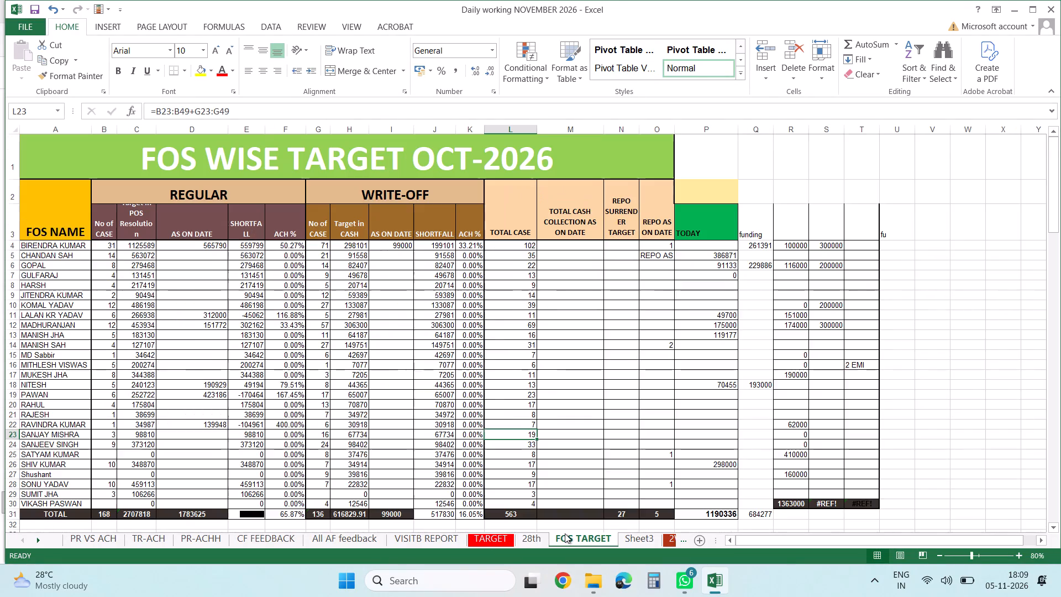
click(633, 536)
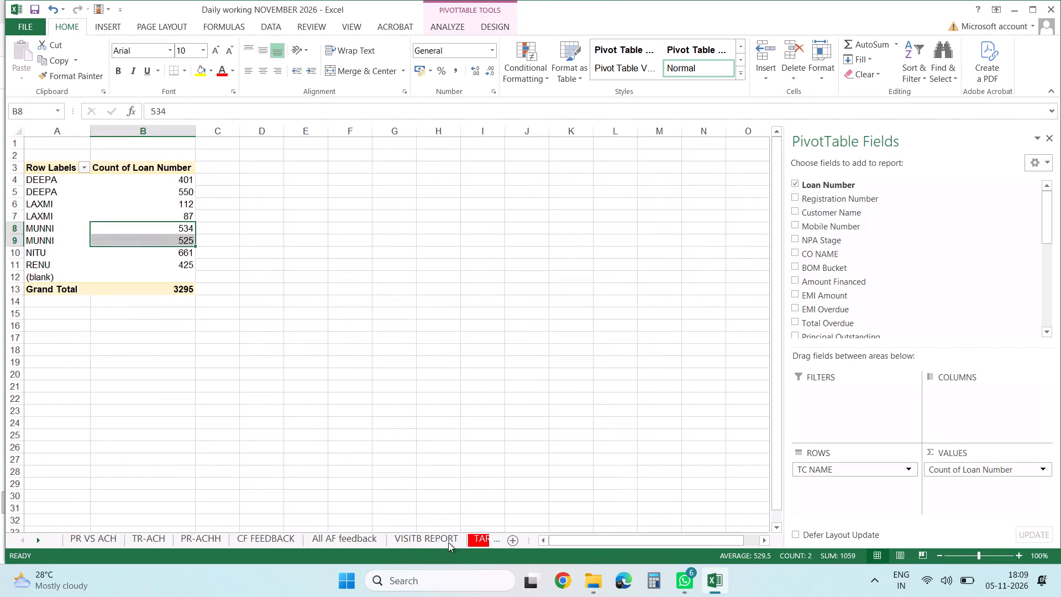
Delete Sheet3, which holds the pivot table counting loan numbers by TC NAME.
triple_click(36, 536)
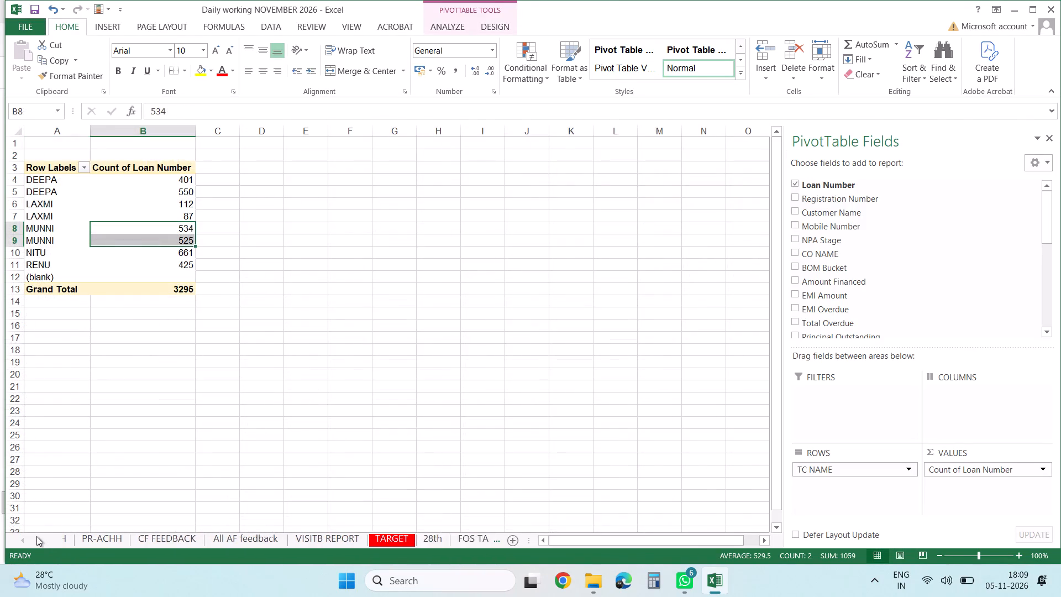
triple_click(36, 536)
double_click(36, 536)
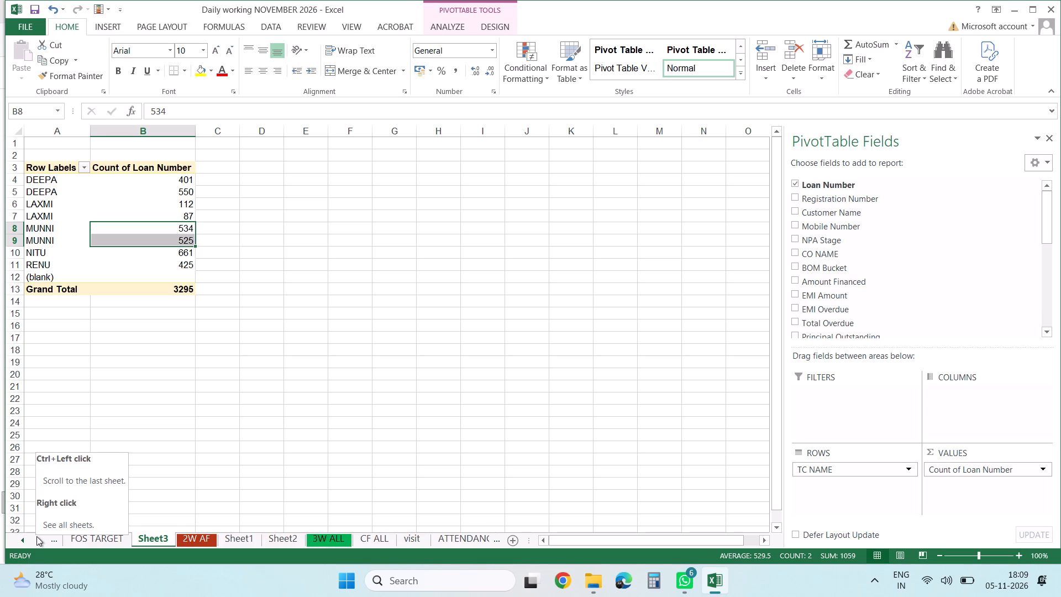
click(152, 541)
right_click(152, 541)
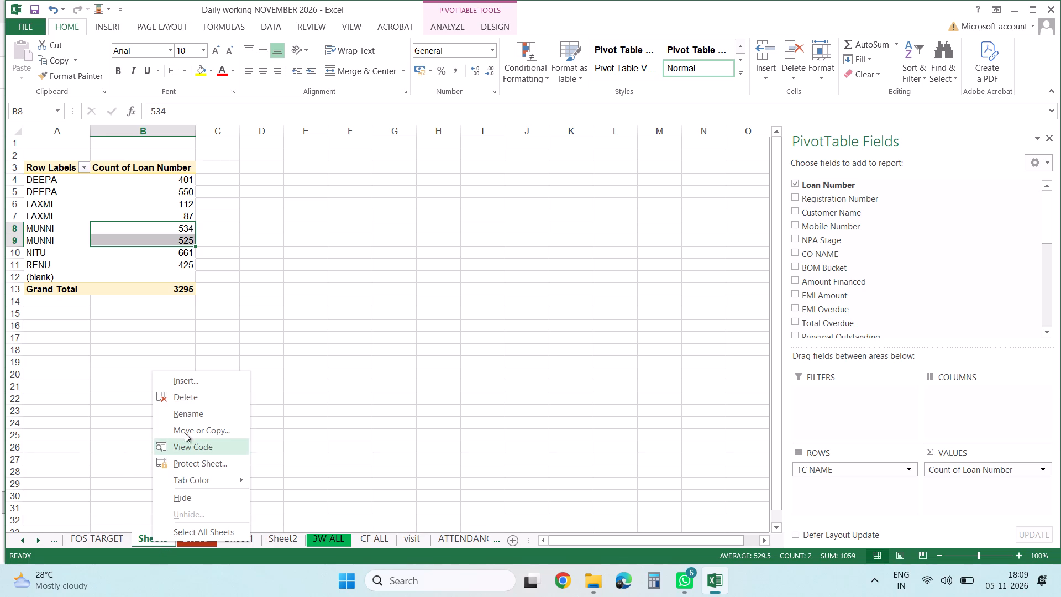
click(186, 398)
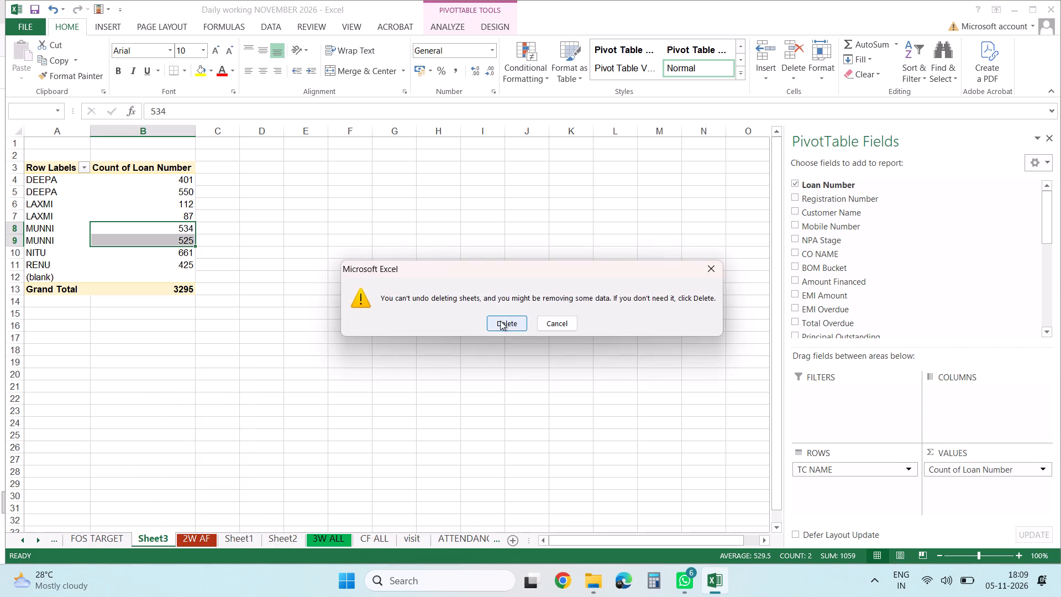
click(500, 321)
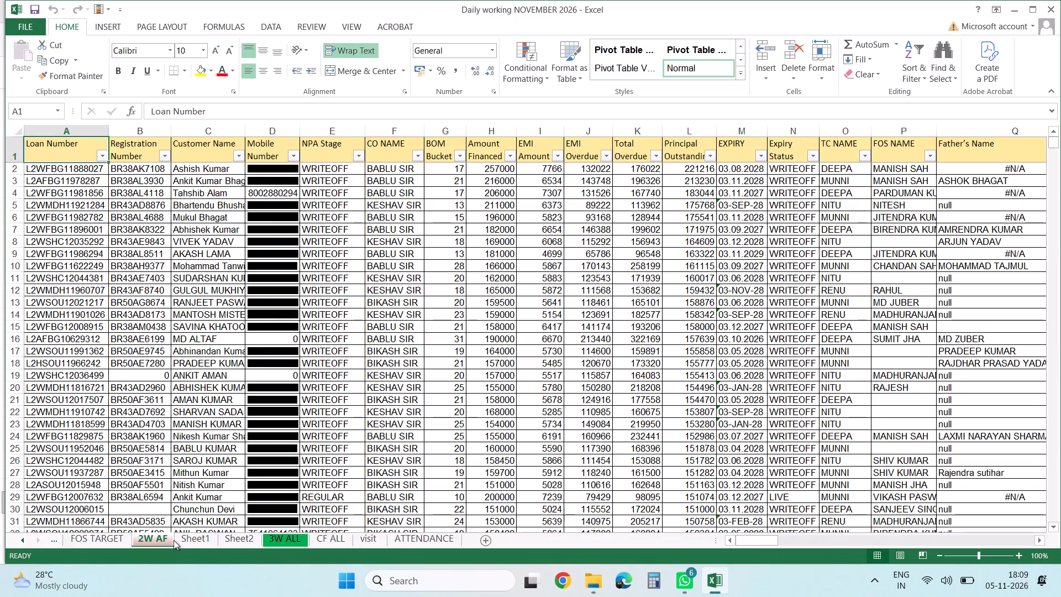
Delete Sheet1, which holds the pivot table filtered to NPA Stage ID REGULAR.
click(185, 538)
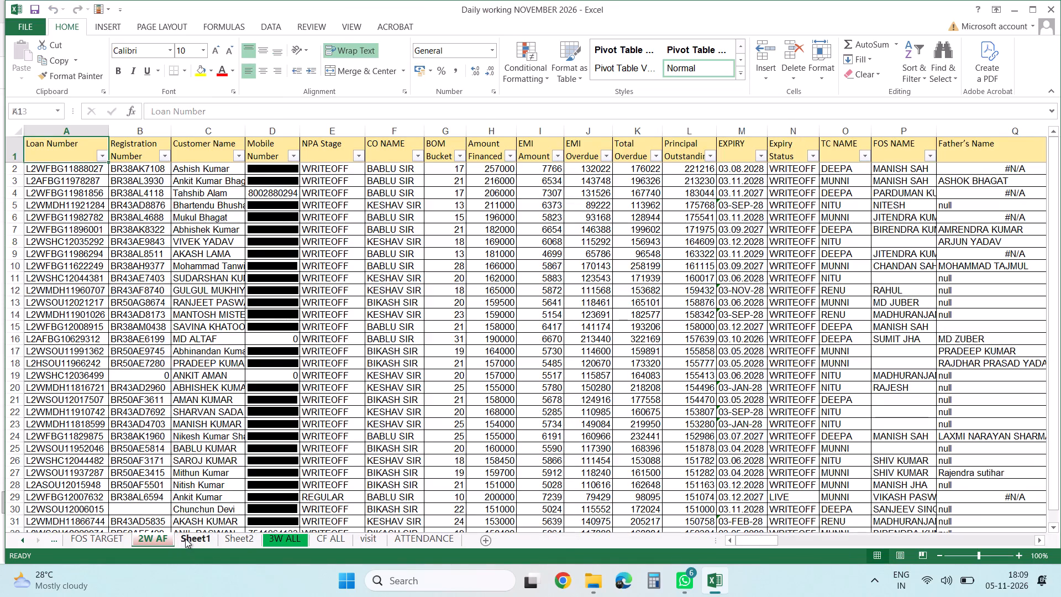
right_click(185, 538)
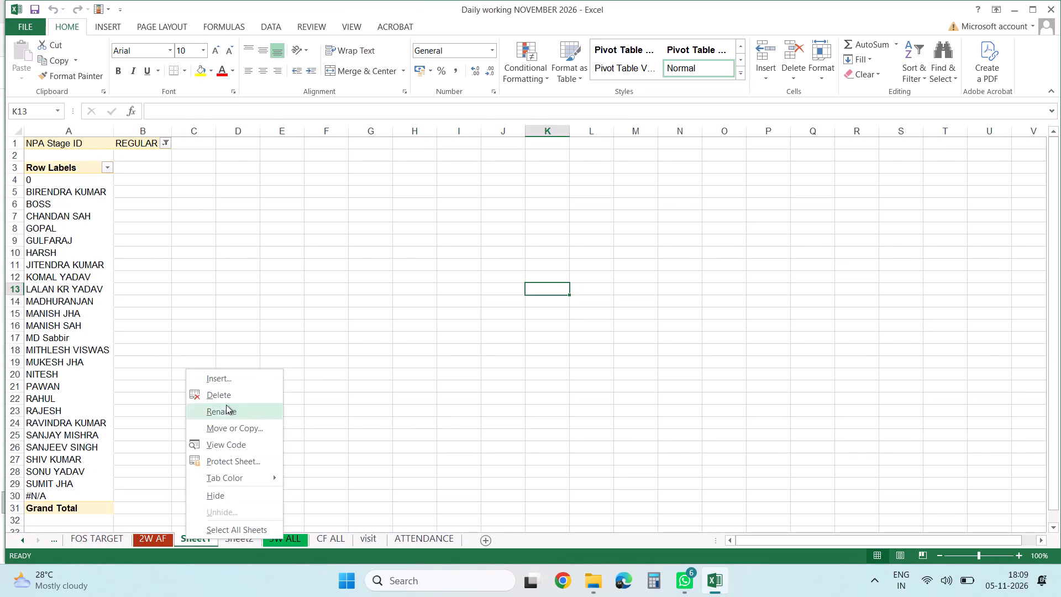
click(226, 394)
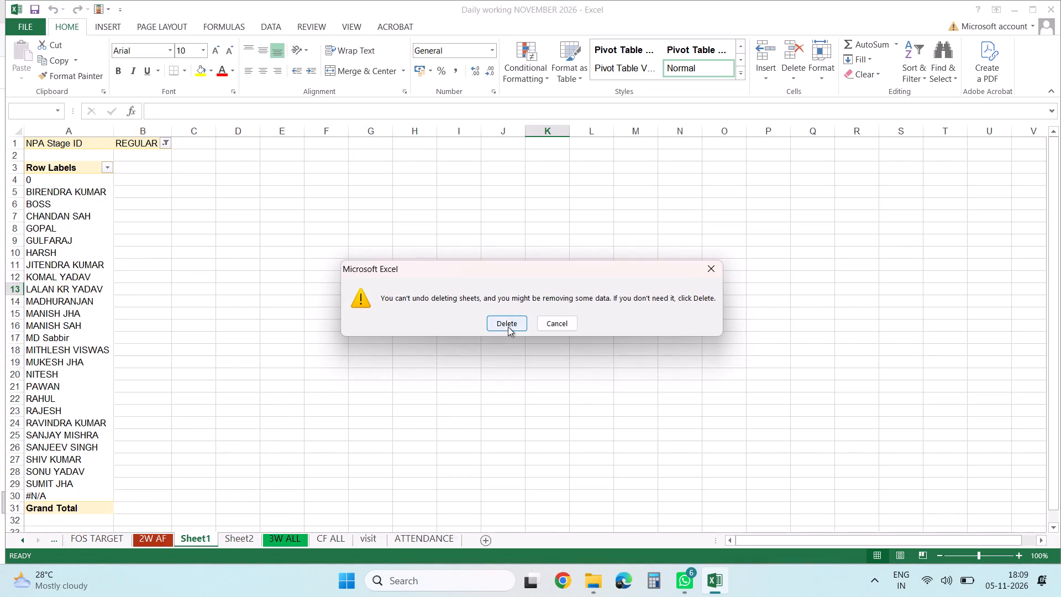
click(507, 320)
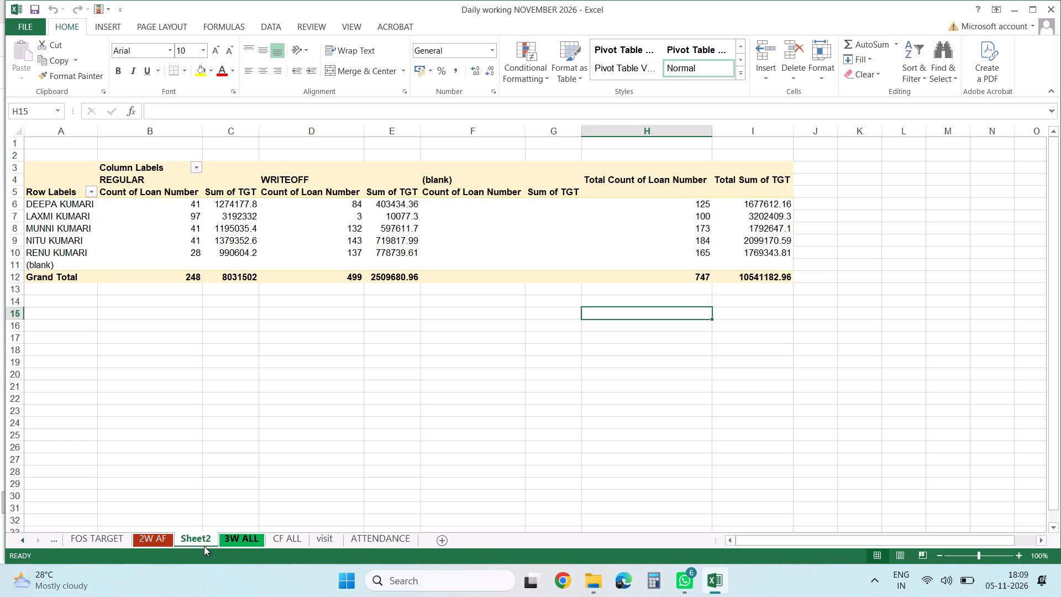
Delete Sheet2, which holds the pivot table of loan number counts and TGT sums by telecaller.
right_click(204, 546)
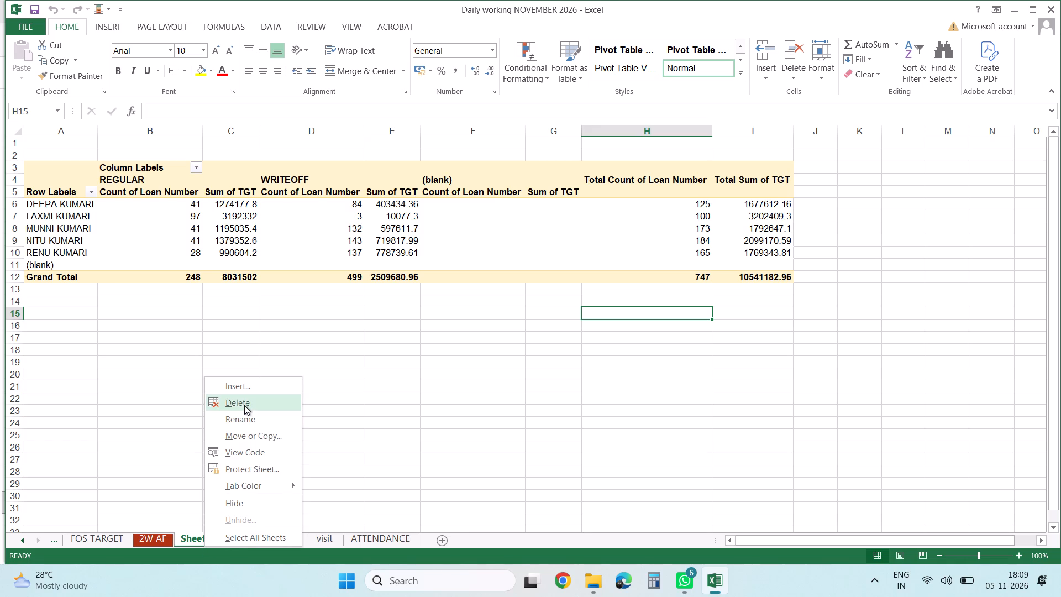
click(244, 405)
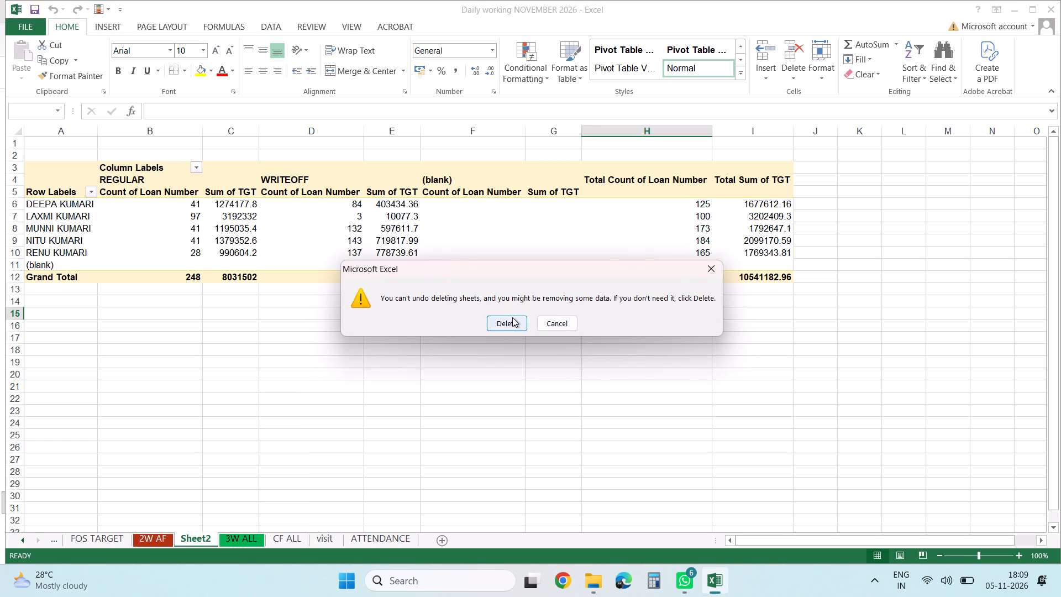
click(512, 317)
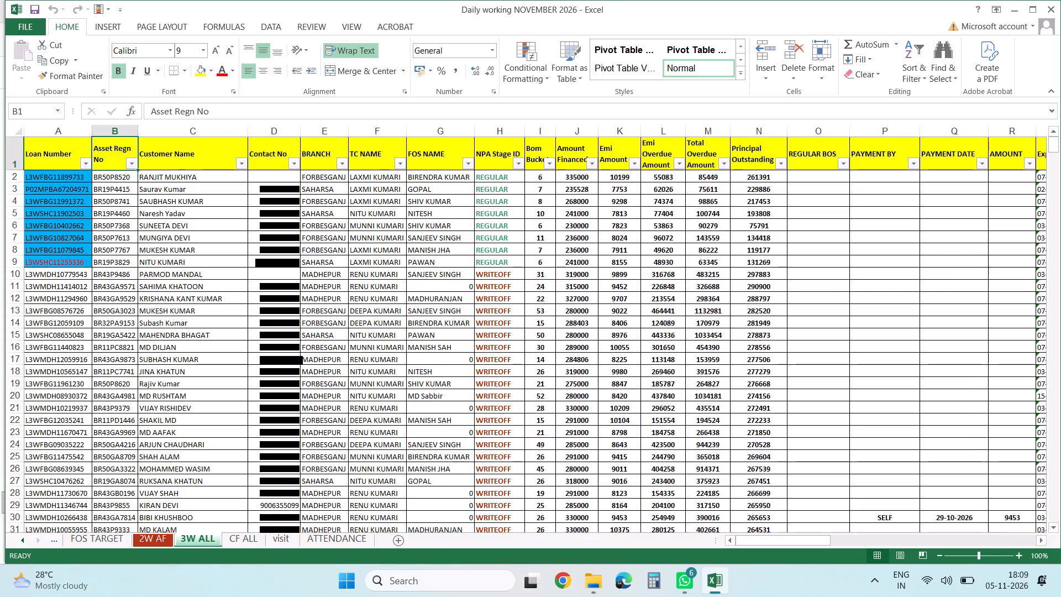
Delete the 3W ALL sheet from the November workbook.
click(240, 551)
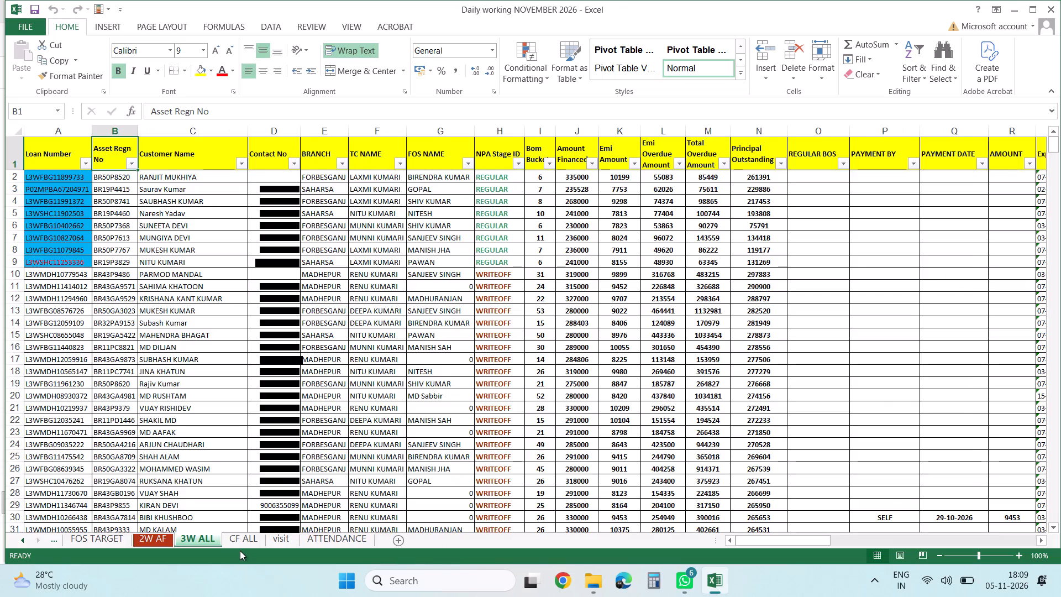
click(241, 537)
click(191, 542)
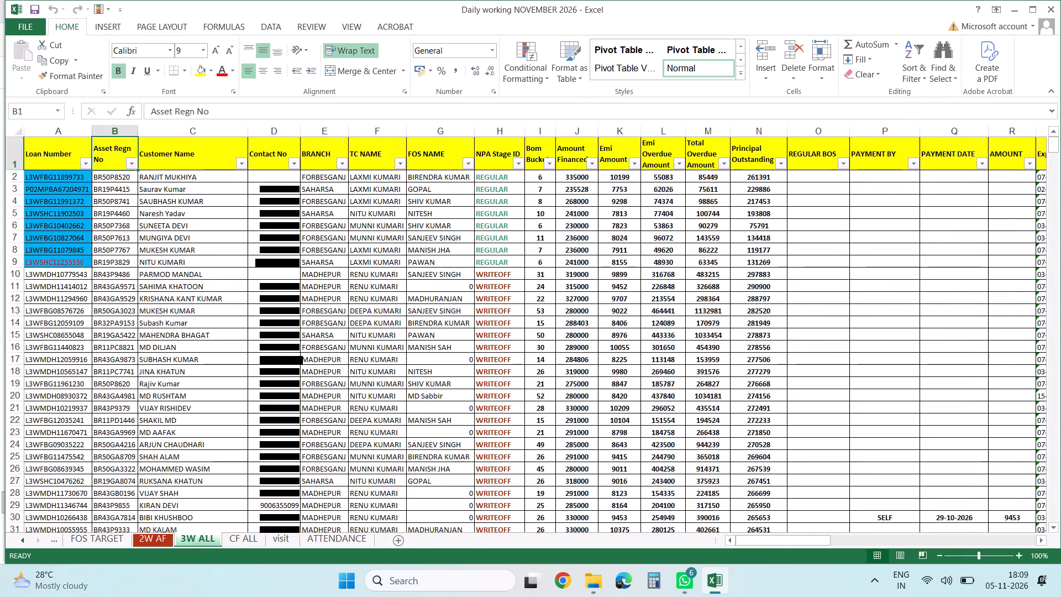
right_click(204, 540)
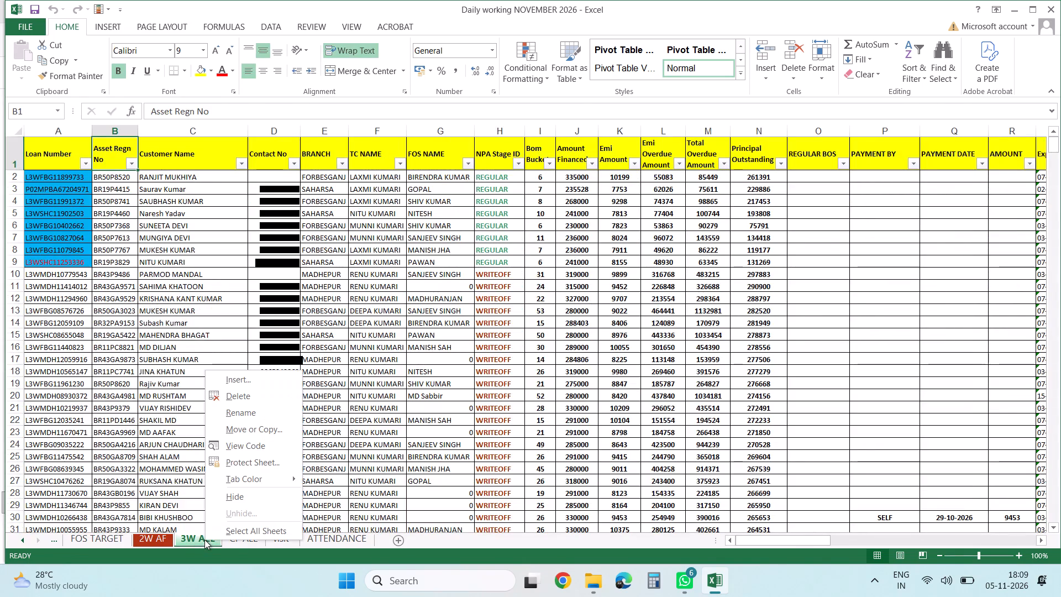
click(233, 401)
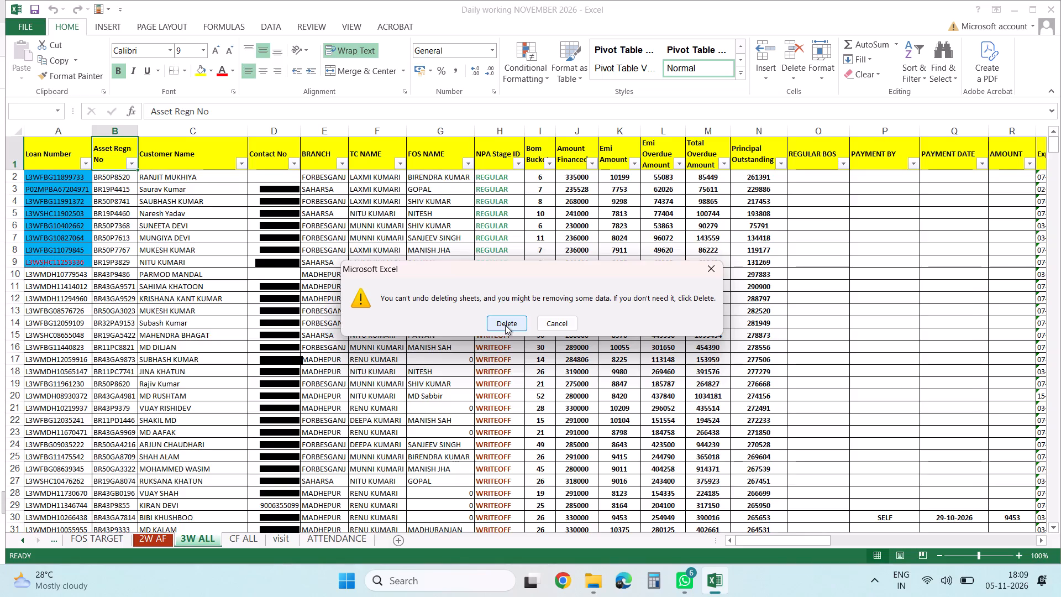
click(505, 325)
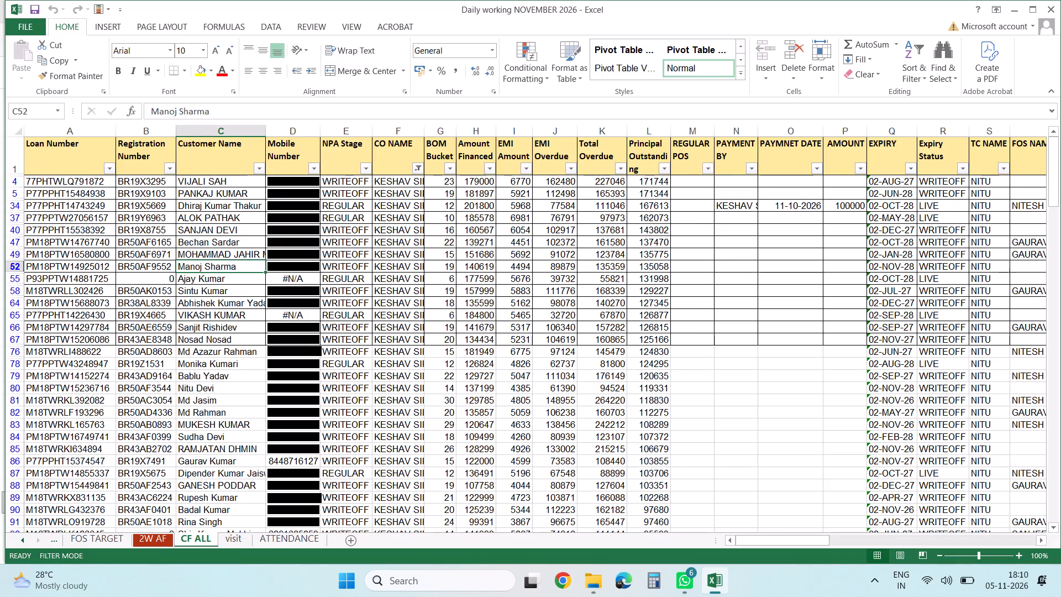
Add a new blank sheet after CF ALL and name it 3W DATA.
click(355, 540)
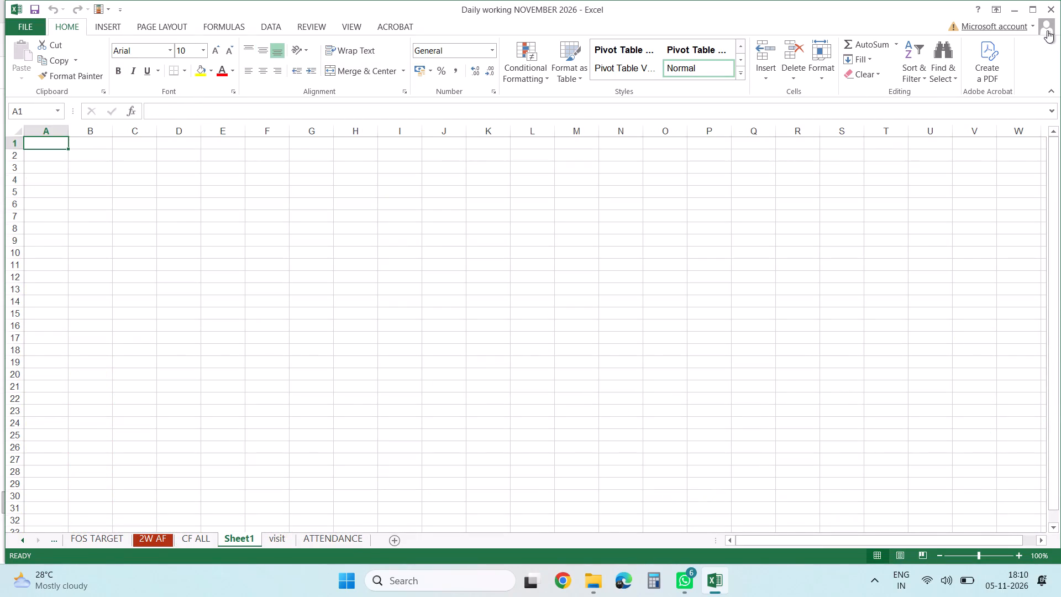
click(1037, 12)
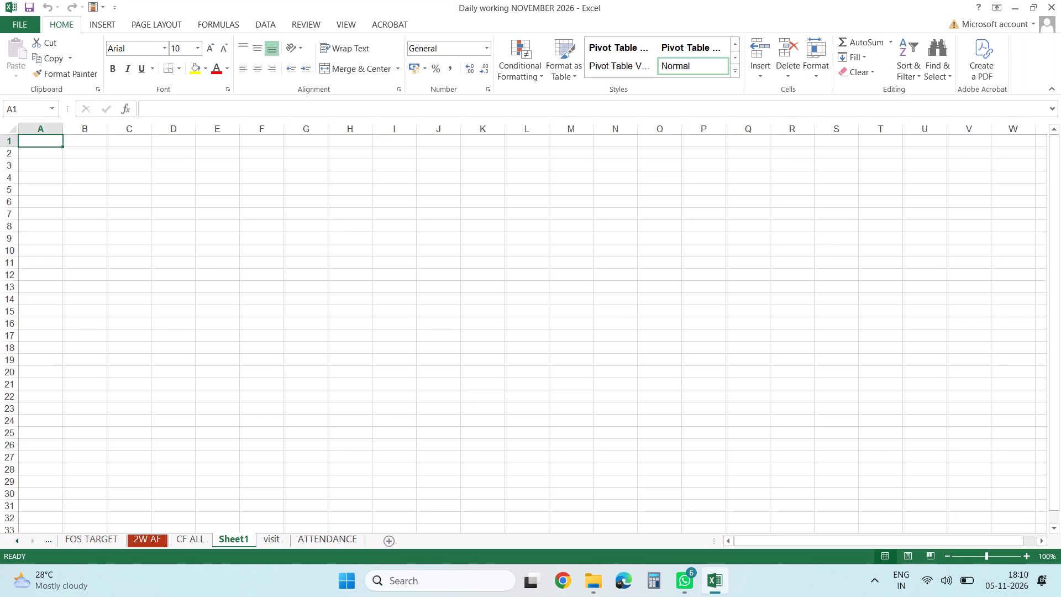
click(480, 261)
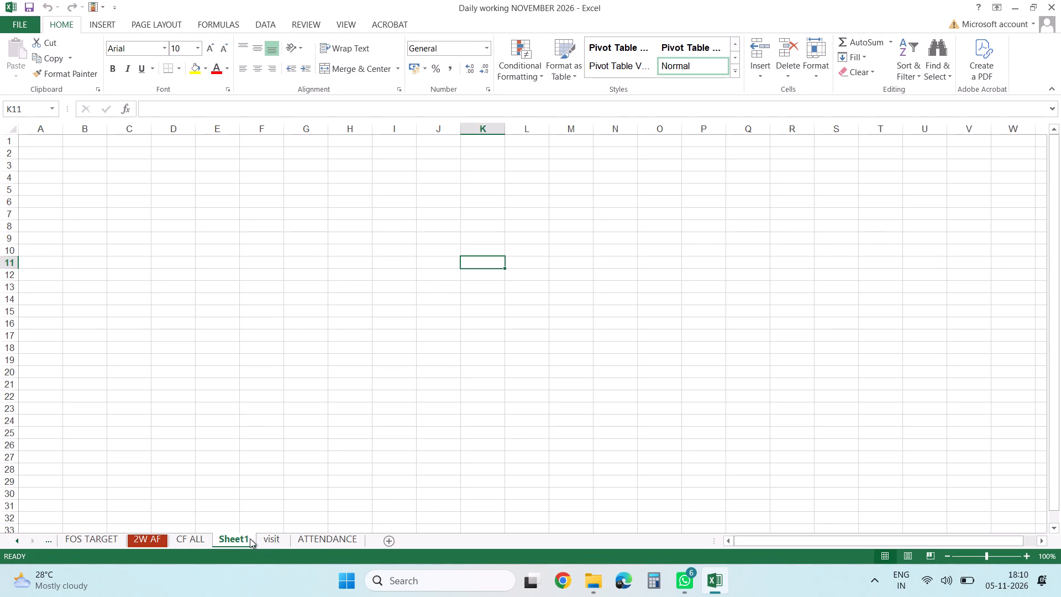
double_click(250, 538)
key(BackSpace)
text(3W DATA)
key(Return)
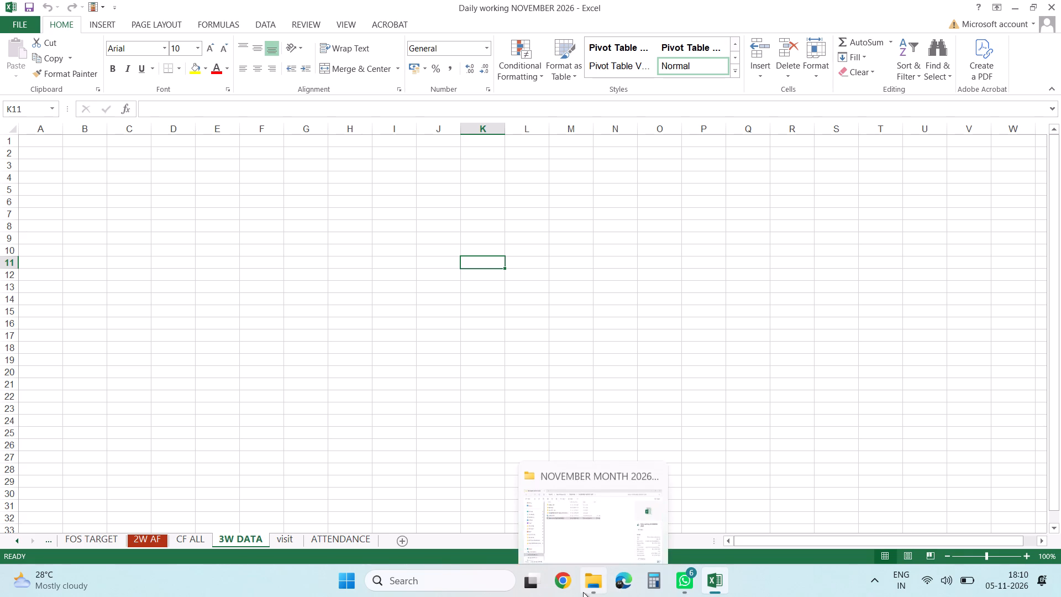
Switch to File Explorer and open the TC WISE COMP workbook from the LALU SIR CASE folder.
click(587, 514)
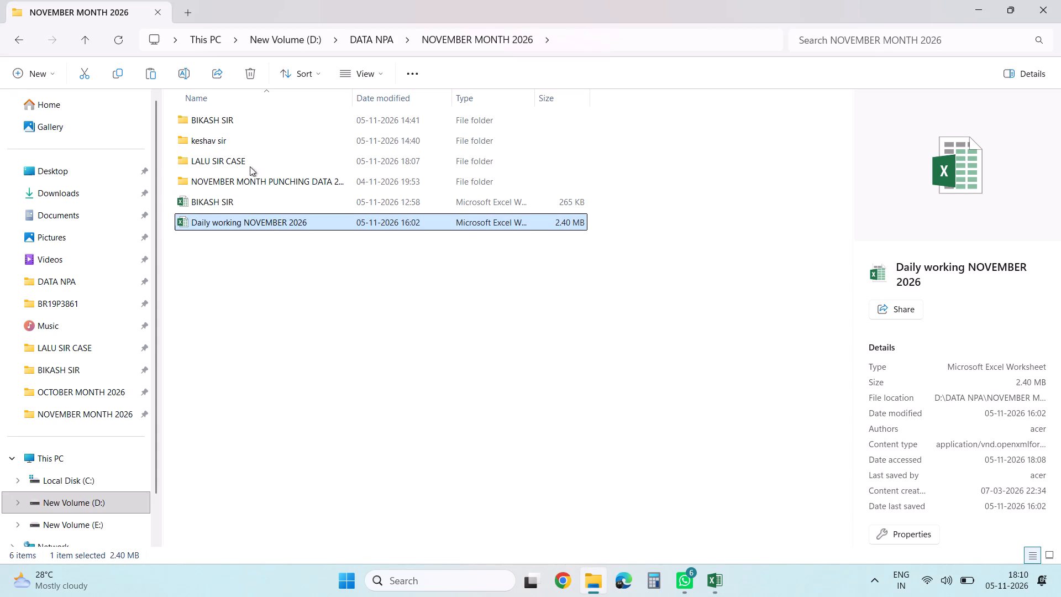
double_click(249, 166)
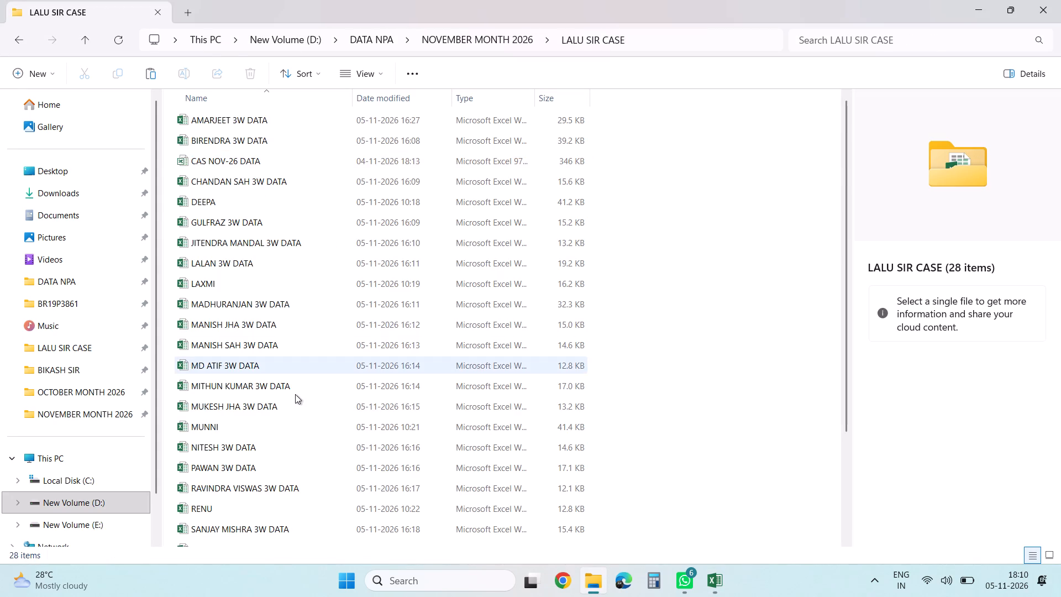
scroll(295, 394, down, 6)
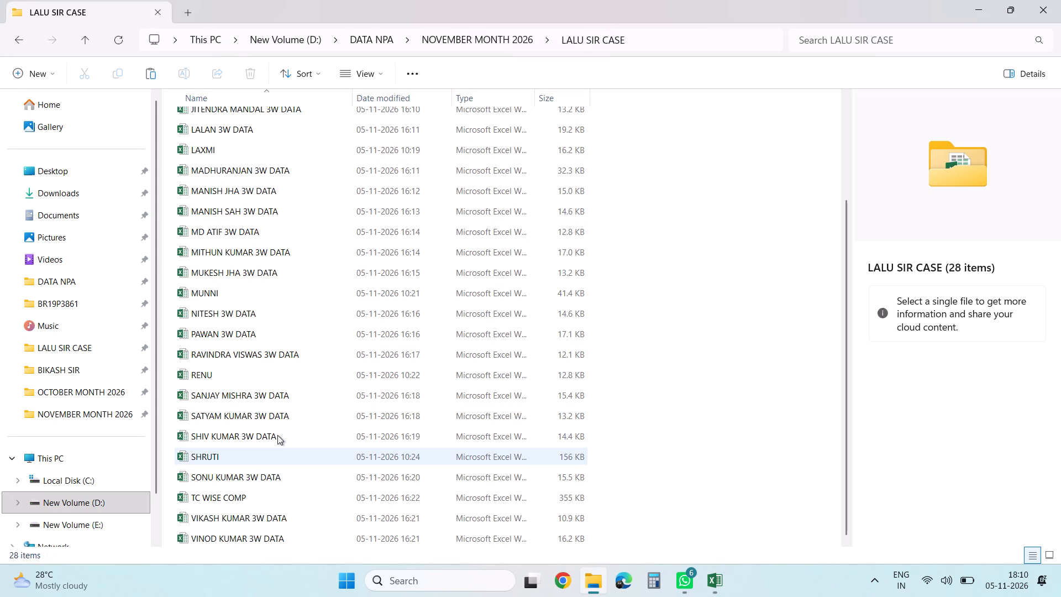
double_click(255, 496)
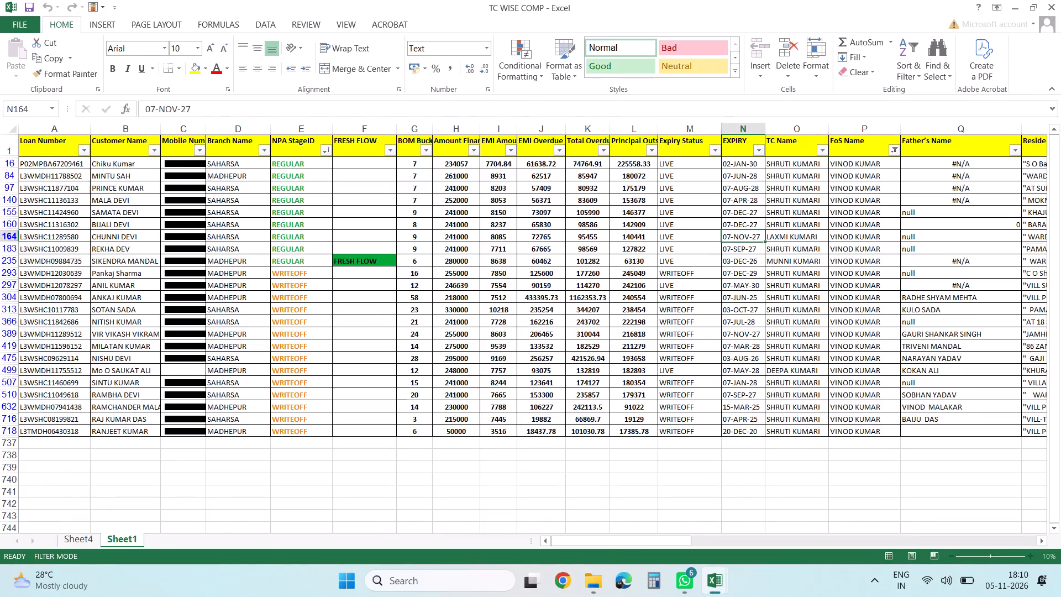
Clear the active filters on Sheet1 of TC WISE COMP by removing and reapplying the header-row filters.
click(379, 400)
click(456, 141)
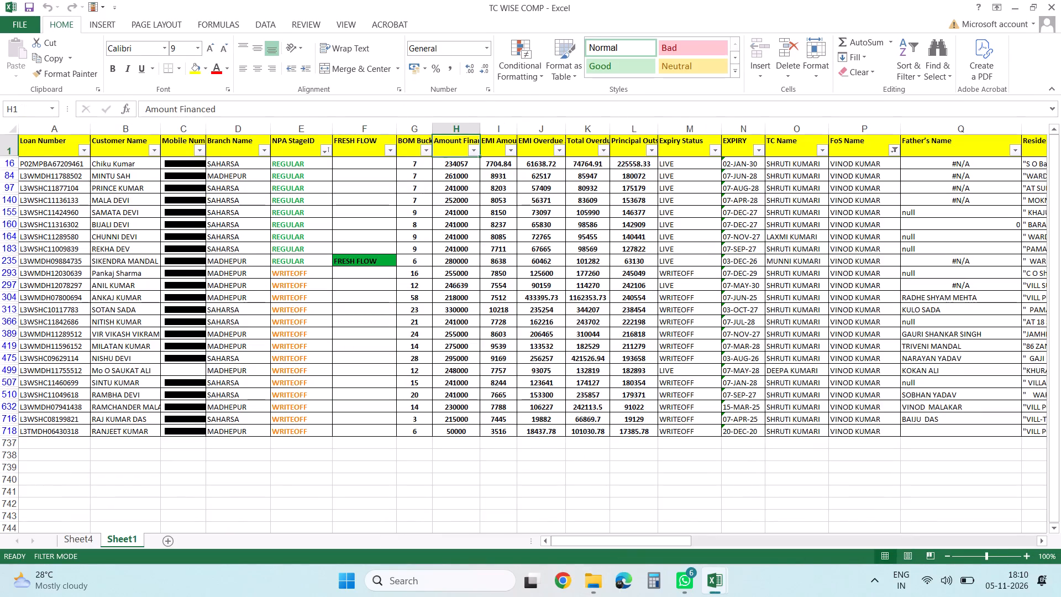
key(ctrl+shift+l)
key(ctrl+shift+l)
key(ctrl+Left)
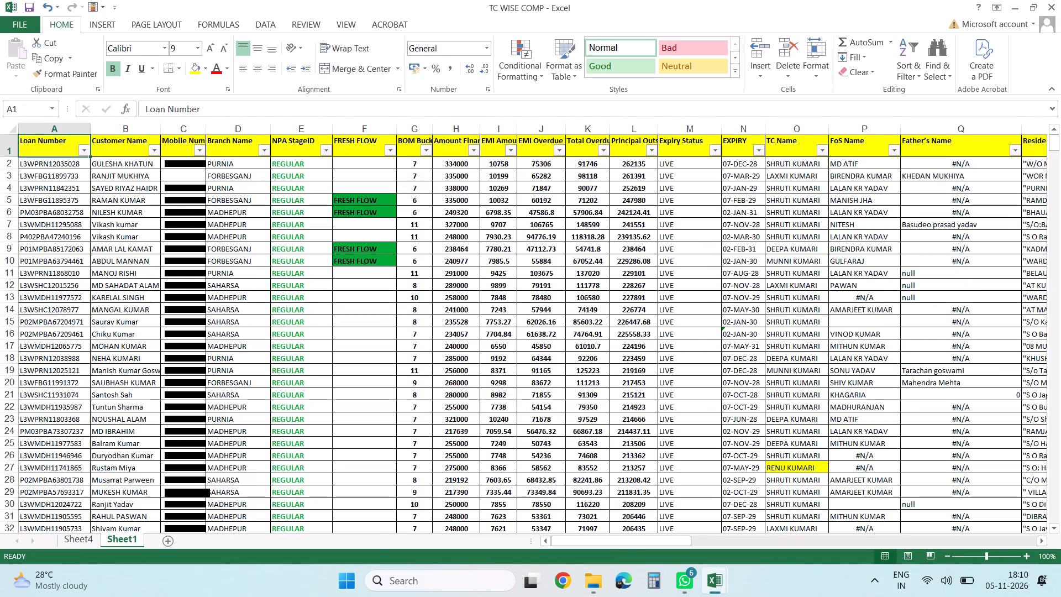
Copy the full Sheet1 data table, headers included, from A1 through AL736.
key(ctrl+Down)
key(Right)
key(Right)
key(Right)
key(Right)
key(Right)
key(Right)
key(Right)
key(Right)
key(Right)
key(Right)
key(Right)
key(Right)
key(Right)
key(Right)
key(Right)
key(Right)
key(Right)
key(Right)
key(Right)
key(Right)
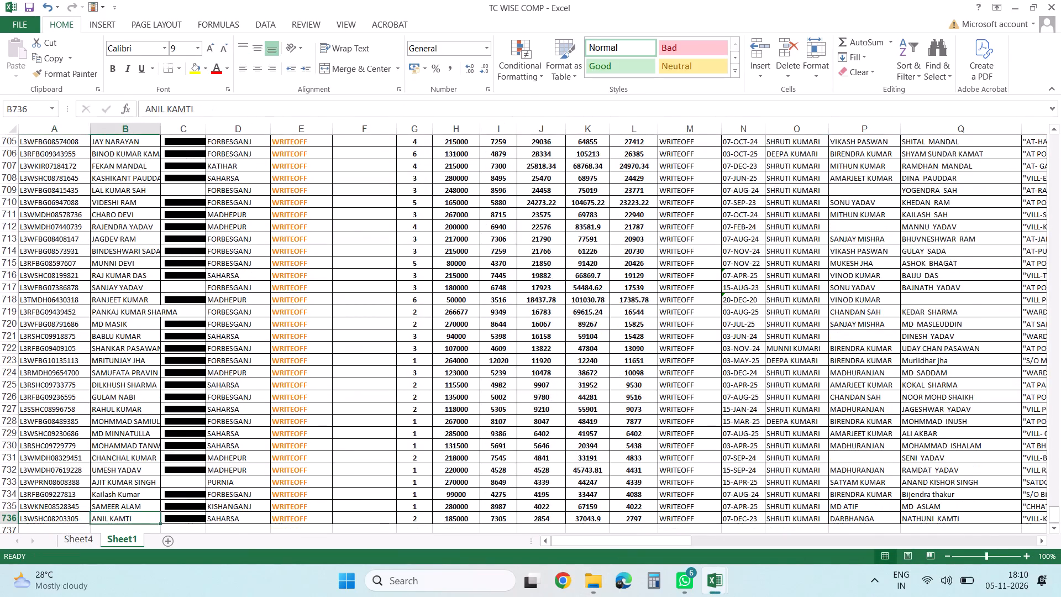
key(Right)
key(Right)
key(Right)
key(Right)
key(Right)
key(Right)
key(Right)
key(Right)
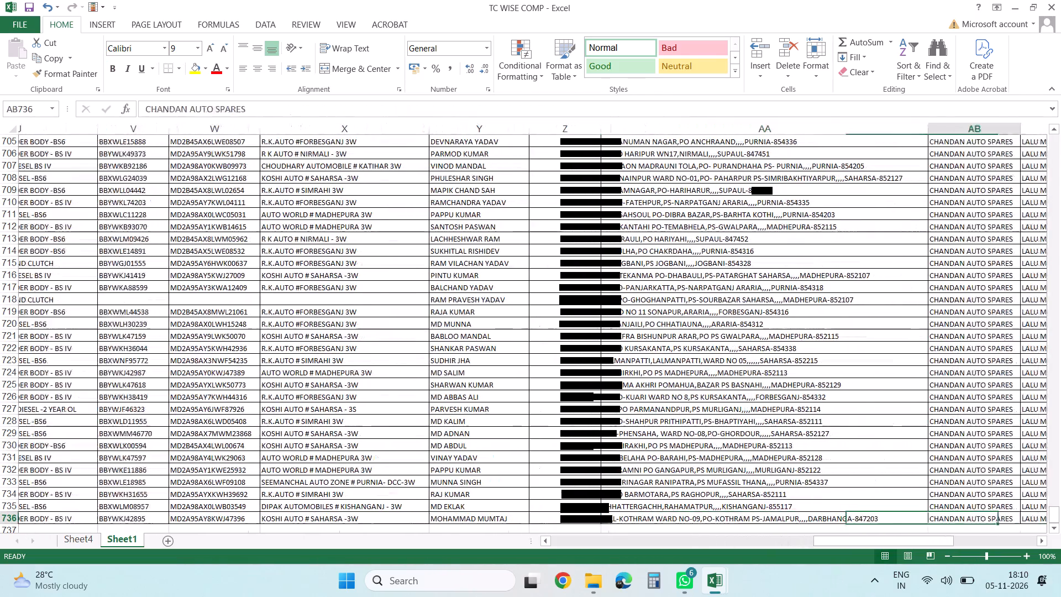
key(Right)
key(Right)
key(Right)
key(Right)
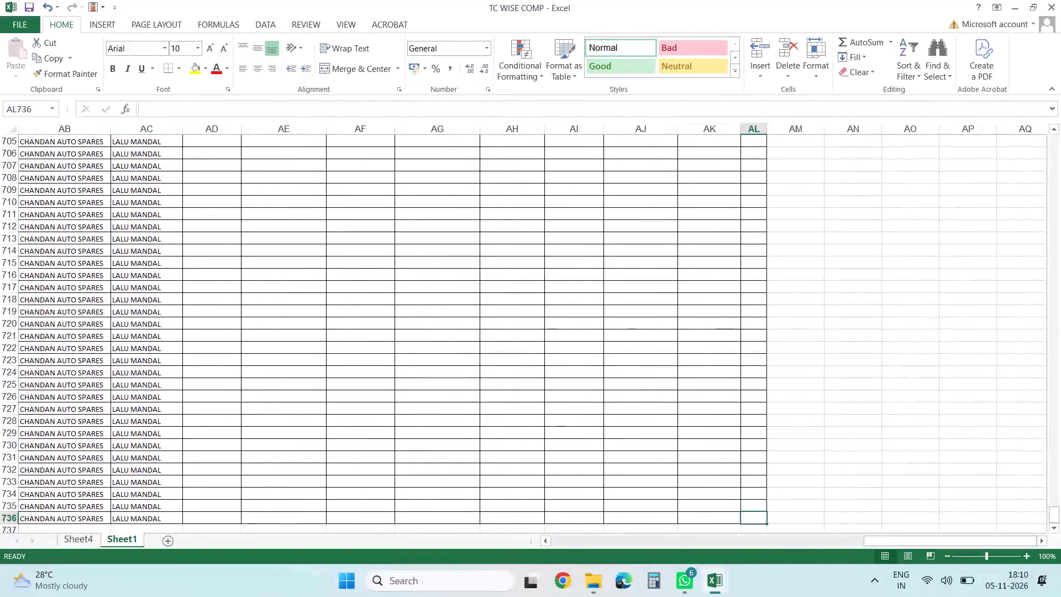
key(ctrl+shift+Left)
key(ctrl+shift+Left)
key(ctrl+shift+Left)
key(ctrl+shift+Left)
key(ctrl+shift+Left)
key(ctrl+shift+Left)
key(ctrl+shift+Left)
key(ctrl+shift+Left)
key(ctrl+shift+Left)
key(ctrl+shift+Left)
key(ctrl+shift+Left)
key(ctrl+shift+Left)
key(ctrl+shift+Left)
key(ctrl+shift+Left)
key(ctrl+shift+Left)
key(ctrl+shift+Left)
key(ctrl+shift+Left)
key(ctrl+shift+Left)
key(ctrl+shift+Left)
key(ctrl+shift+Left)
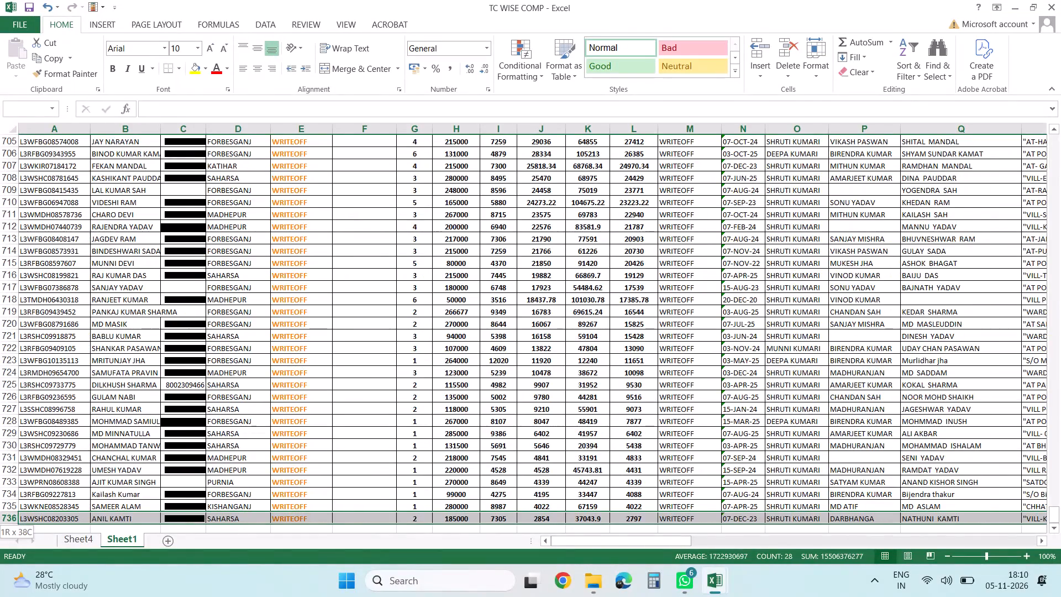
key(ctrl+shift+Up)
key(ctrl+shift+Up)
key(ctrl+shift+Up)
key(ctrl+shift+Up)
key(ctrl+shift+Up)
key(ctrl+shift+Up)
key(ctrl+shift+Up)
key(ctrl+shift+Up)
key(ctrl+shift+Up)
key(ctrl+shift+Up)
key(ctrl+shift+Up)
key(ctrl+c)
key(ctrl+c)
key(ctrl+c)
key(ctrl+c)
key(ctrl+c)
key(ctrl+c)
key(ctrl+c)
key(ctrl+c)
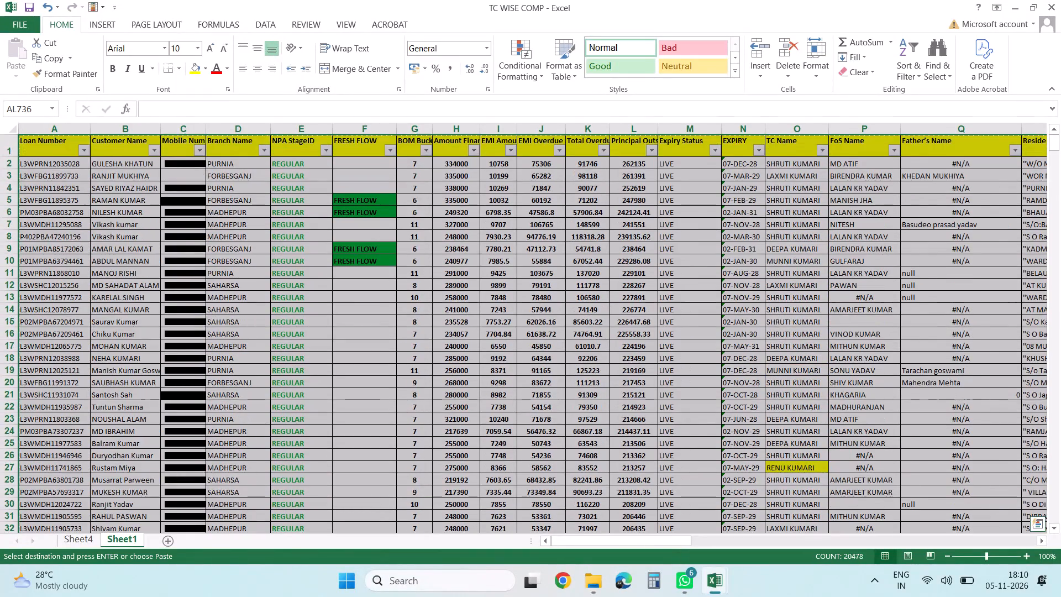
Switch to the Daily working NOVEMBER 2026 workbook and paste the copied table into the 3W DATA sheet at A1.
key(alt+Tab)
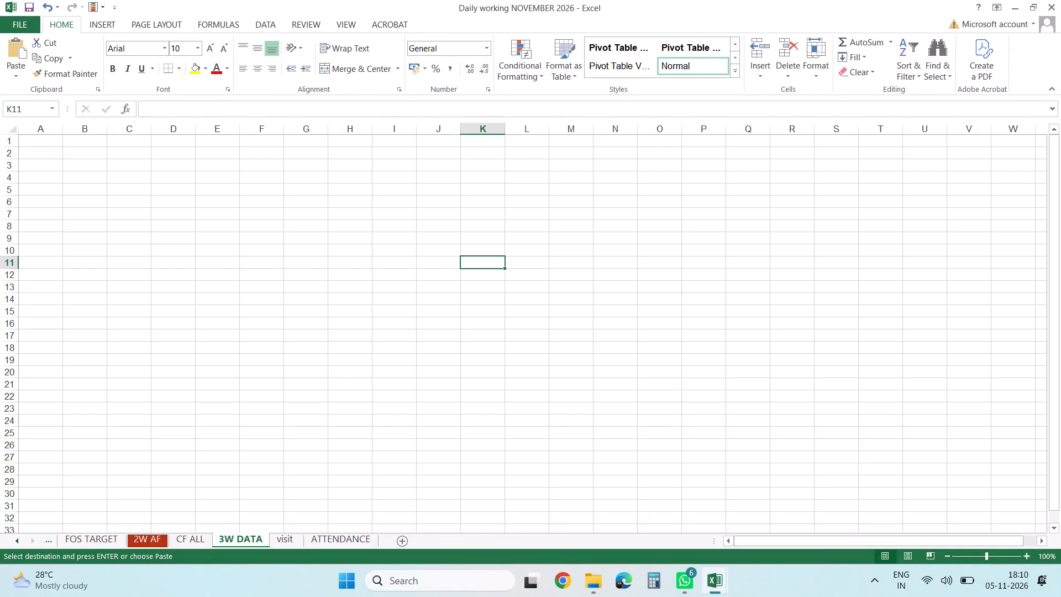
scroll(273, 394, up, 4)
click(38, 137)
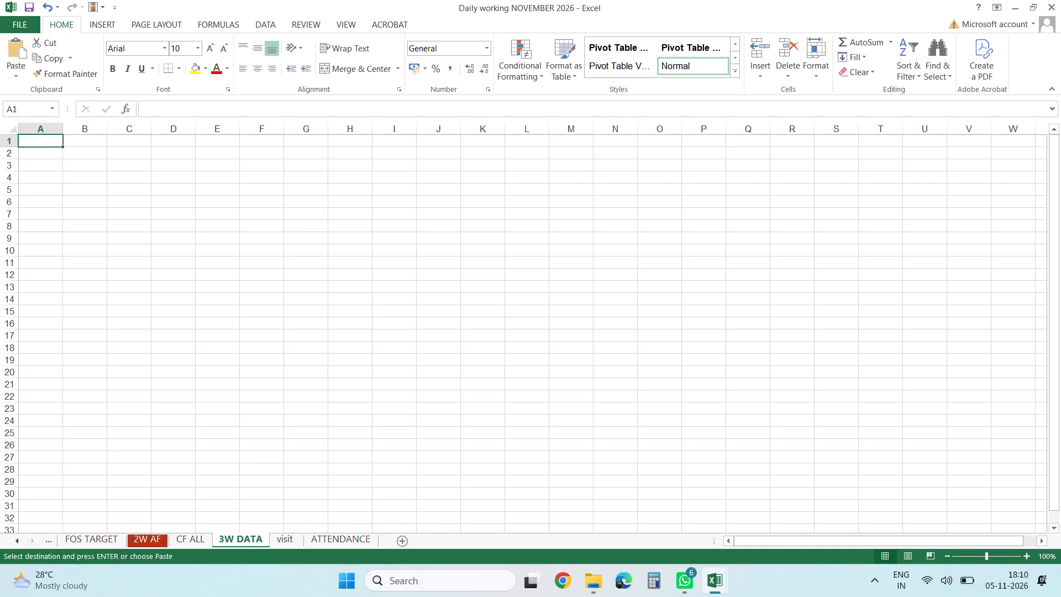
key(ctrl+v)
click(178, 197)
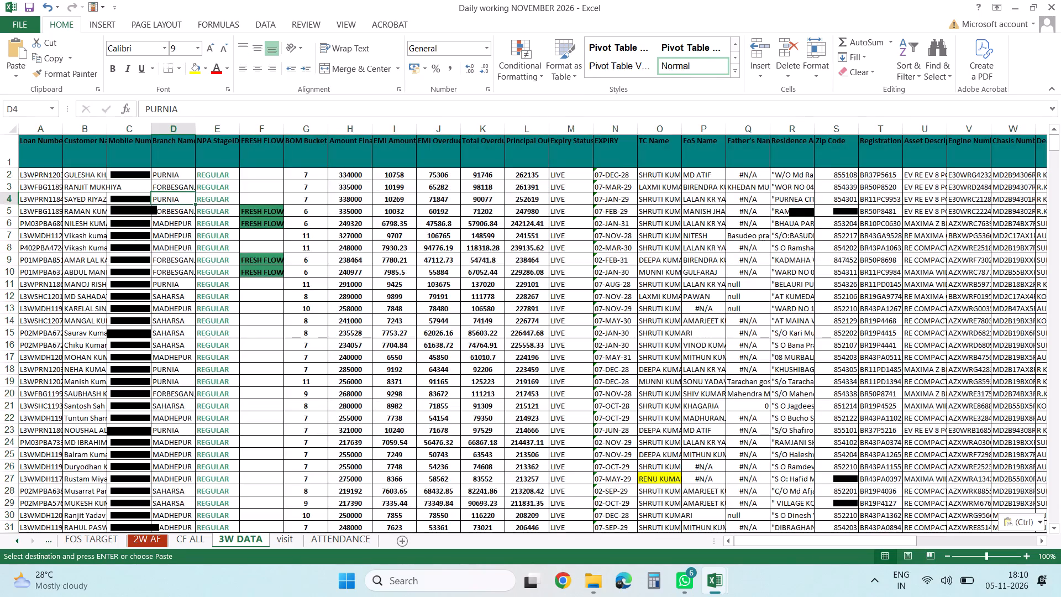
Fill header row 1 of the 3W DATA sheet with the gold theme colour.
click(14, 155)
click(207, 70)
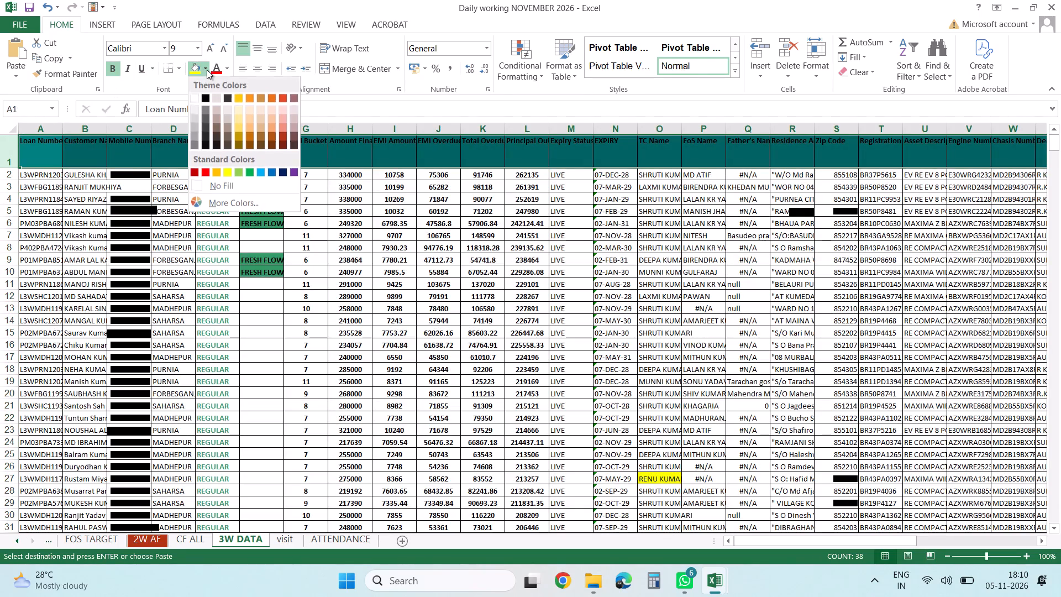
click(236, 97)
click(329, 283)
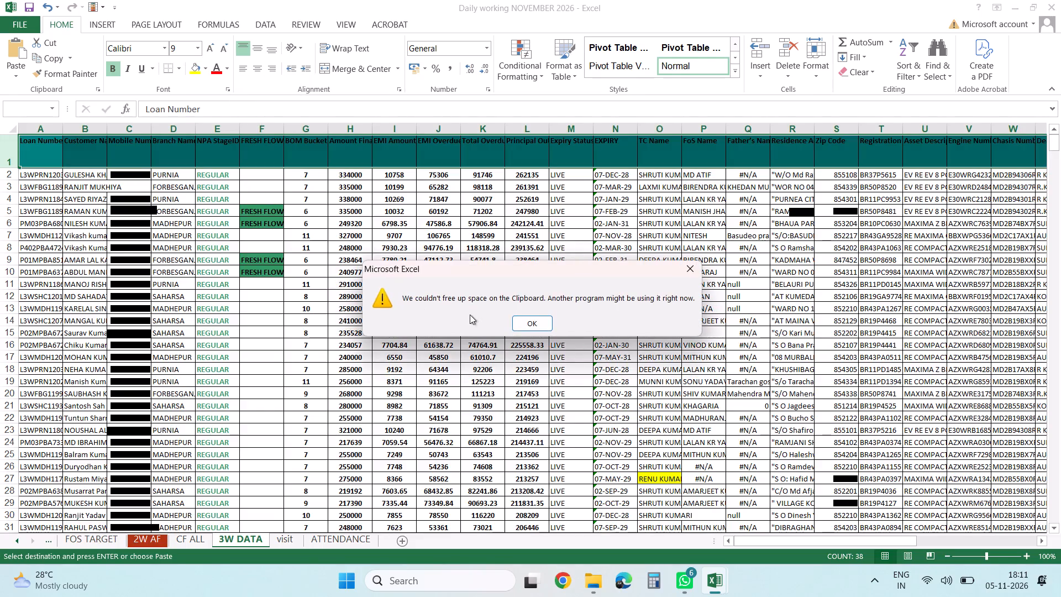
click(528, 324)
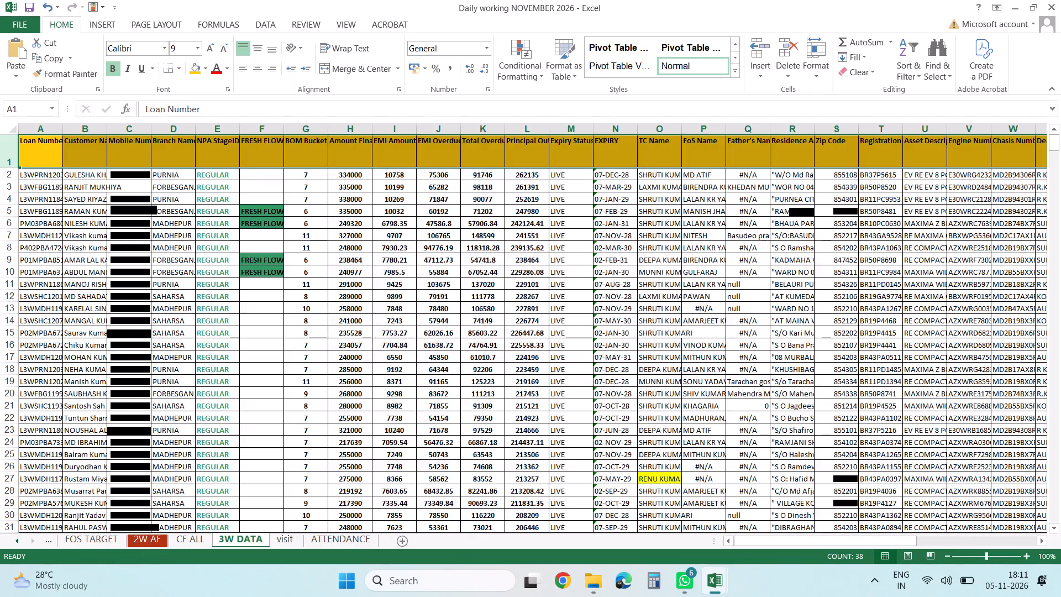
Remove the fill colour from the empty part of header row 1, from AM1 through the last column.
click(521, 180)
click(522, 160)
key(Right)
key(Right)
key(Right)
key(Right)
key(Right)
key(Right)
key(Right)
key(Right)
key(Right)
key(Right)
key(Right)
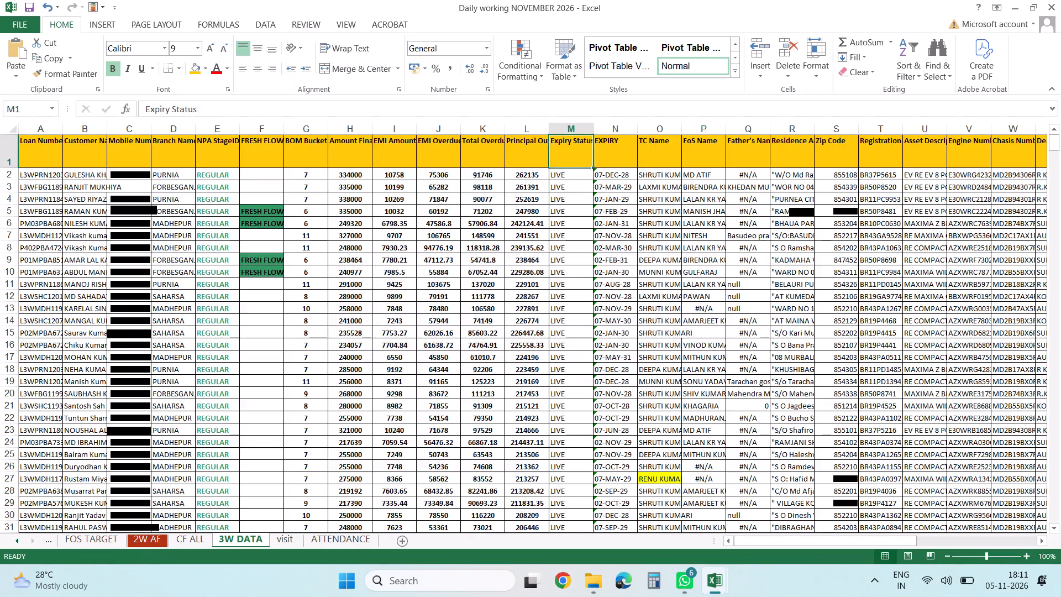
key(Right)
key(Right)
key(Right)
key(Right)
key(Right)
key(Right)
key(Right)
key(Right)
key(Right)
key(Right)
key(Right)
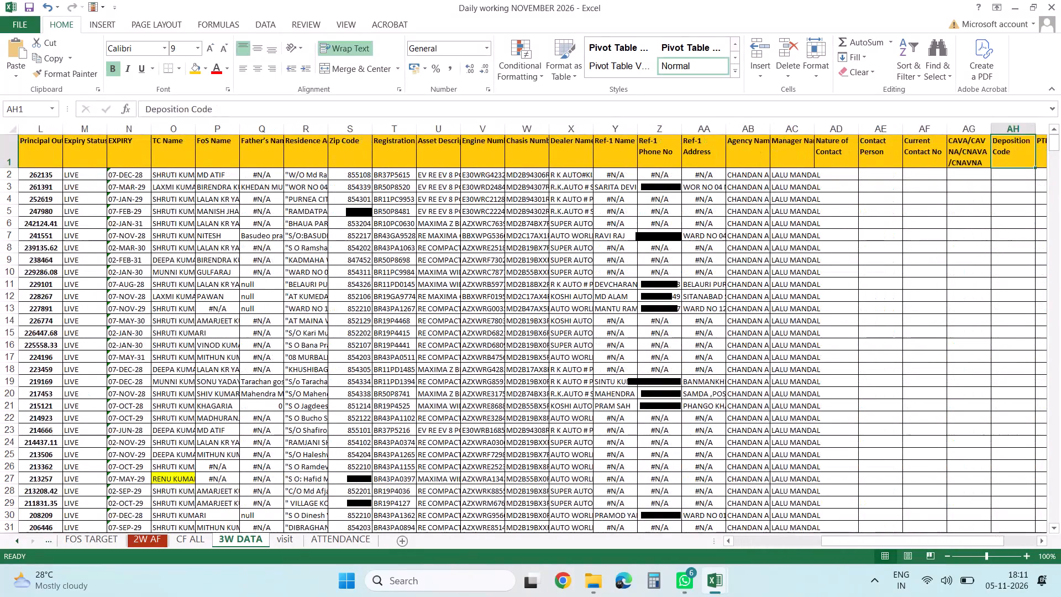
key(Right)
key(Right)
key(Right)
key(Right)
key(Right)
key(Right)
key(Right)
key(Right)
key(Right)
key(Right)
key(Right)
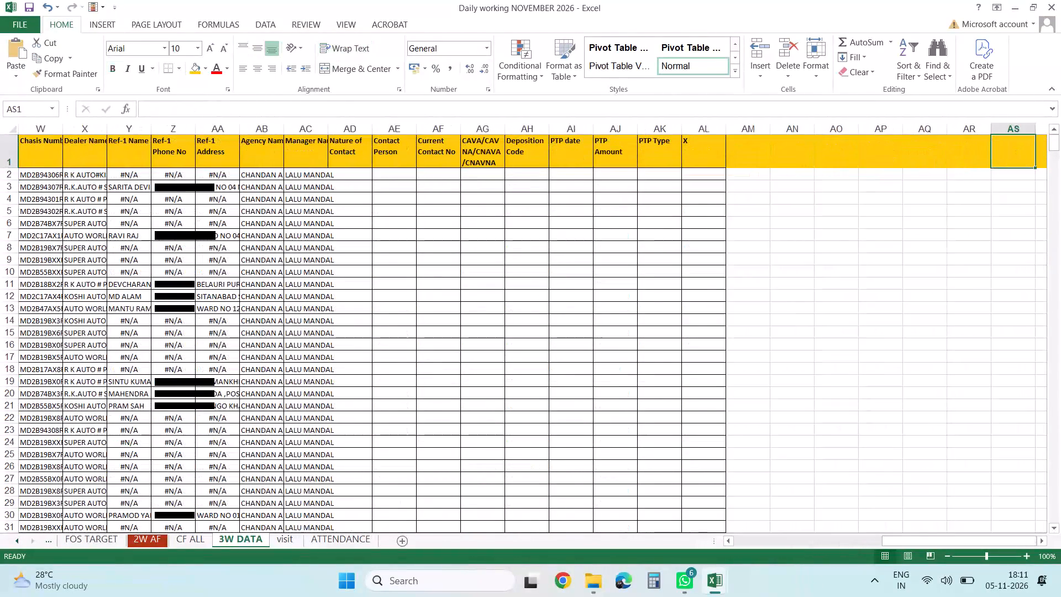
key(Left)
key(Left)
key(Left)
key(Left)
key(Left)
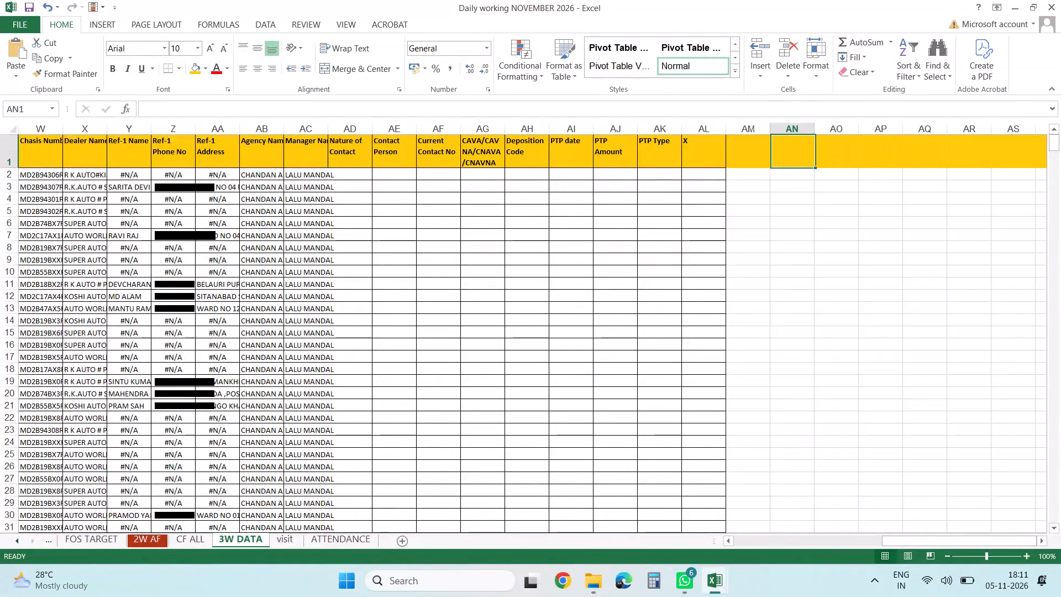
key(Left)
key(ctrl+shift+Right)
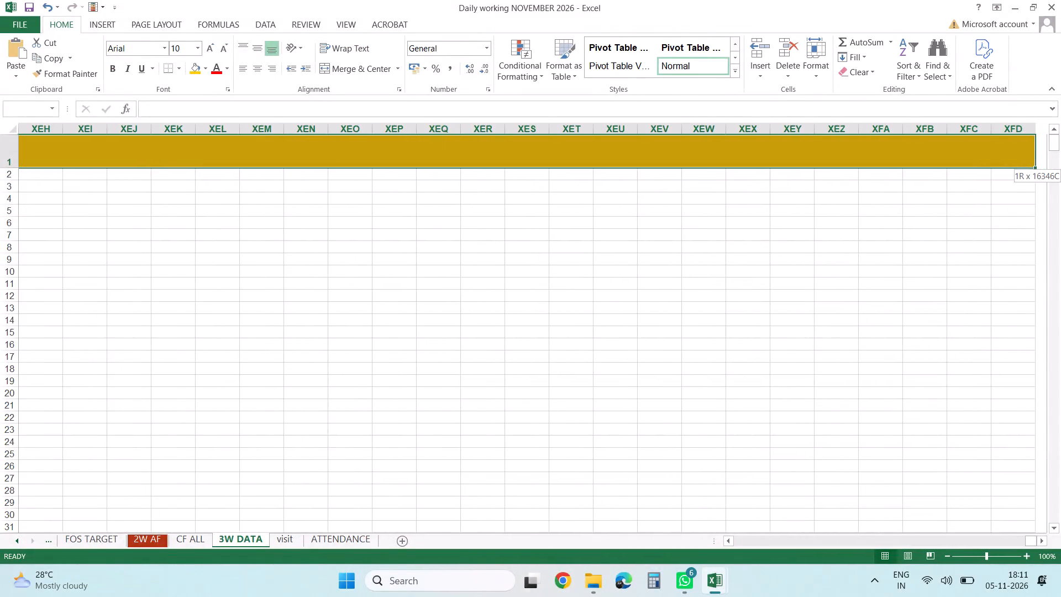
click(206, 72)
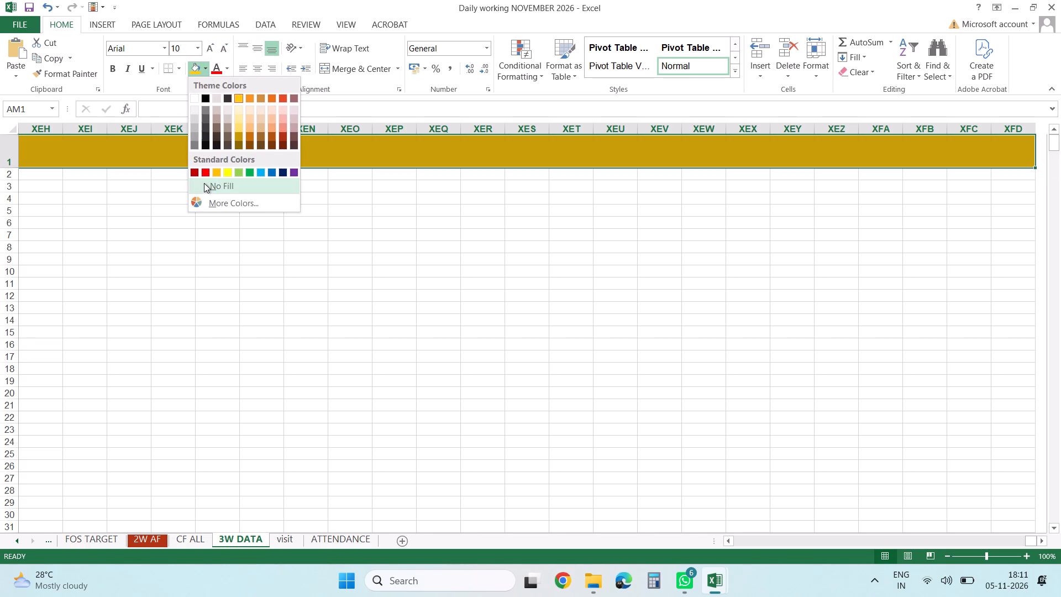
click(205, 185)
click(447, 185)
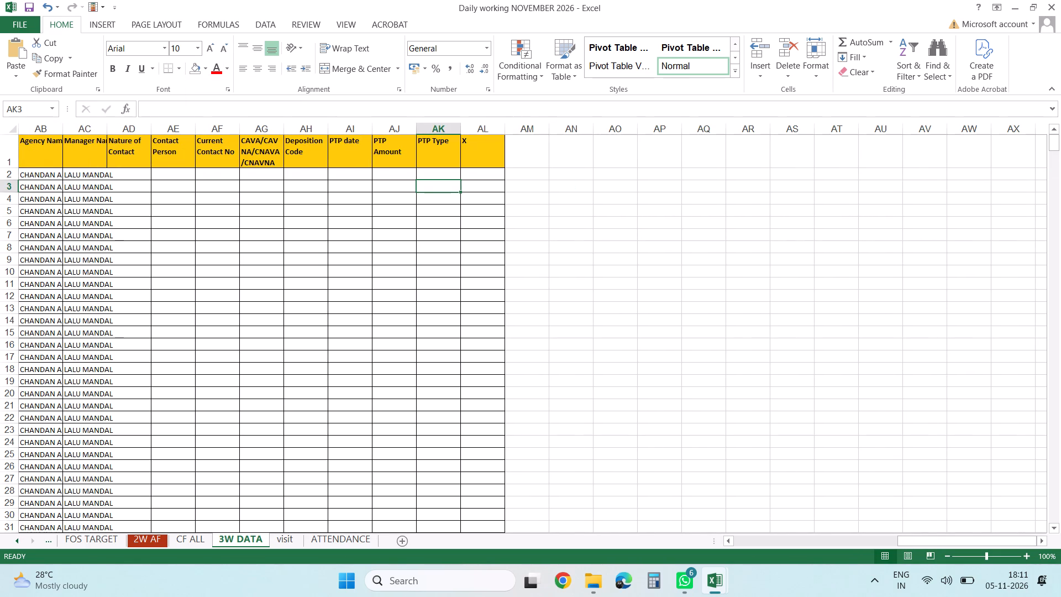
Delete all the unused columns of the 3W DATA sheet from column AM through XFD.
click(534, 125)
key(ctrl+shift+Right)
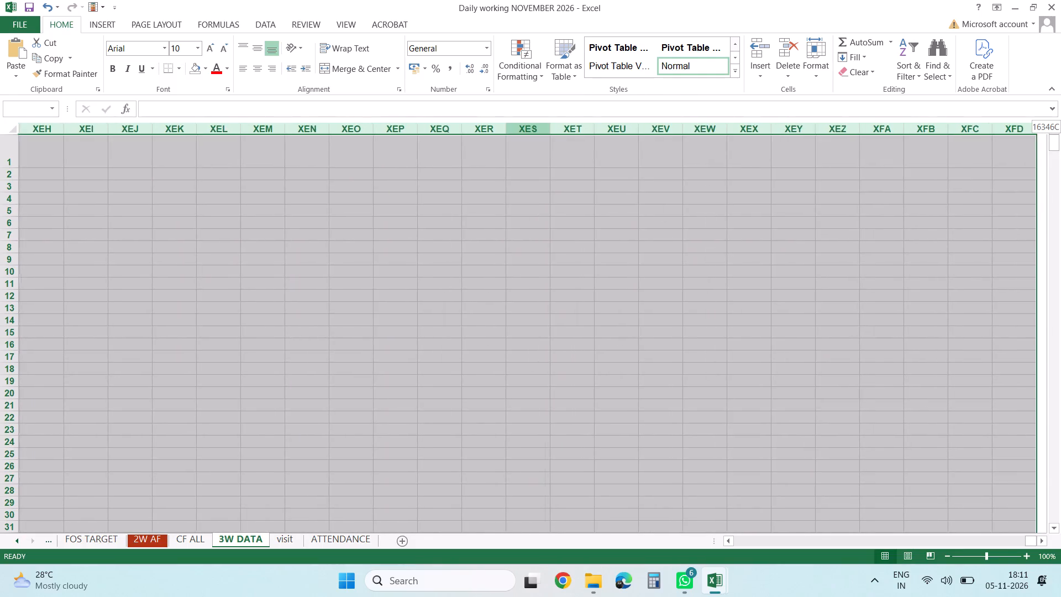
key(ctrl+minus)
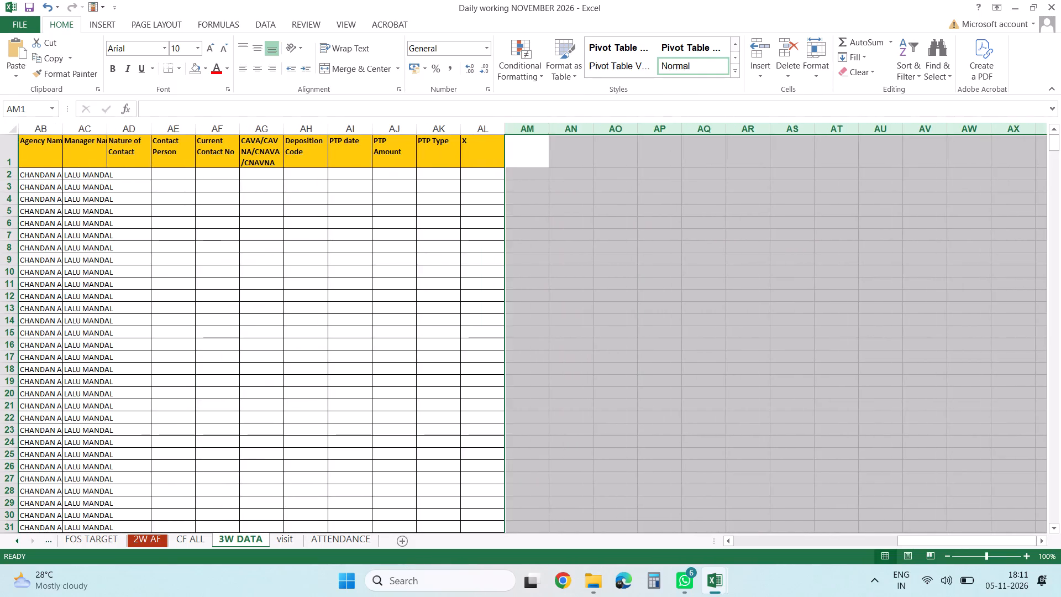
click(507, 244)
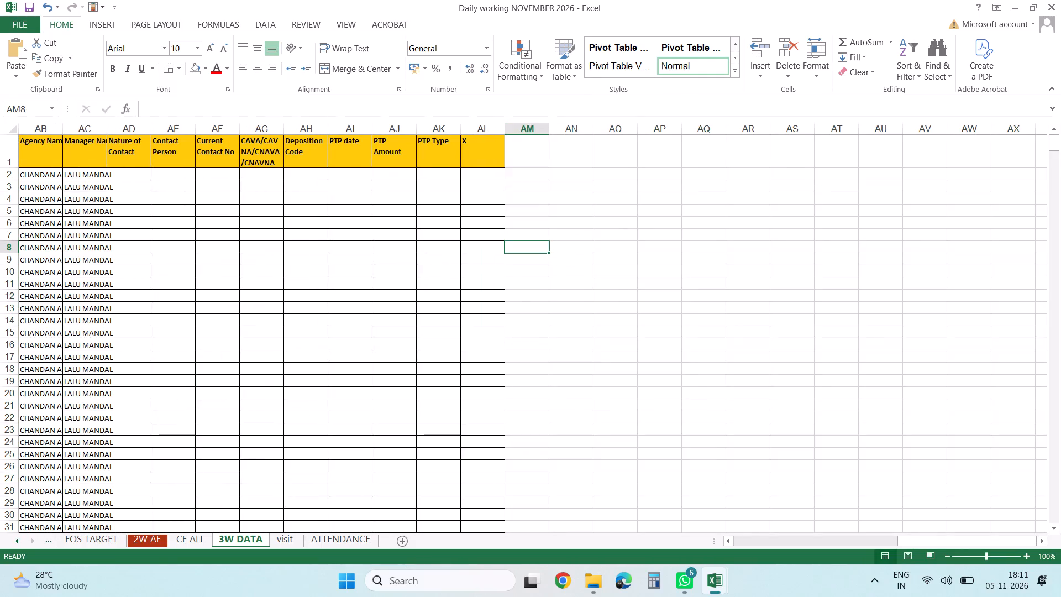
AutoFit the width of every column in the 3W DATA sheet to its contents.
key(Left)
key(Left)
key(Left)
key(Left)
key(Left)
key(Left)
key(Left)
key(Left)
key(Left)
key(Left)
key(Left)
key(Left)
key(Left)
key(Left)
key(Left)
key(Left)
key(Left)
key(Left)
key(Left)
key(Left)
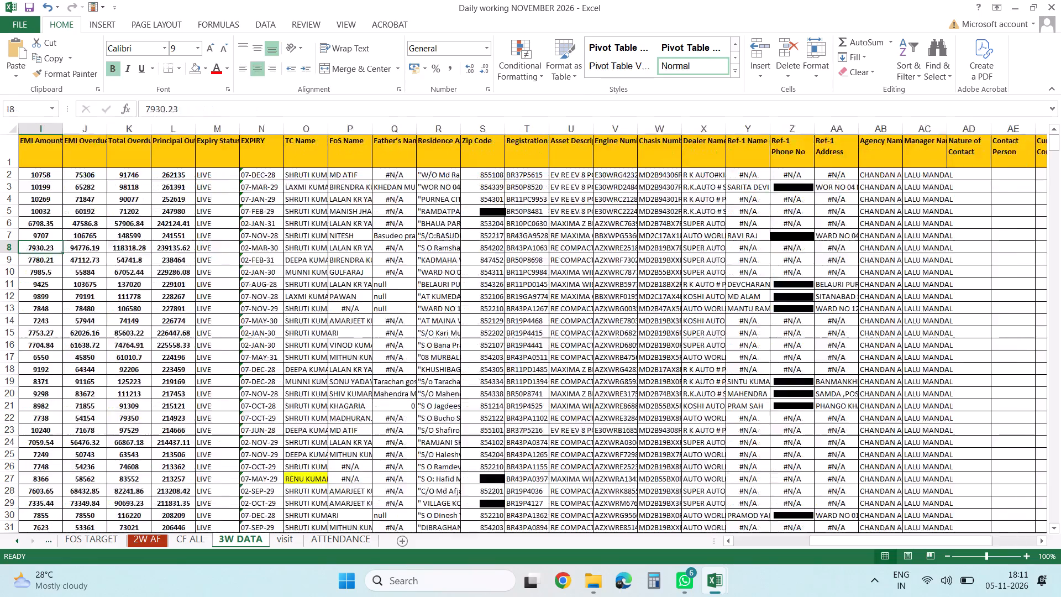
key(Up)
key(Up)
key(Up)
key(Up)
key(Up)
key(Up)
key(Up)
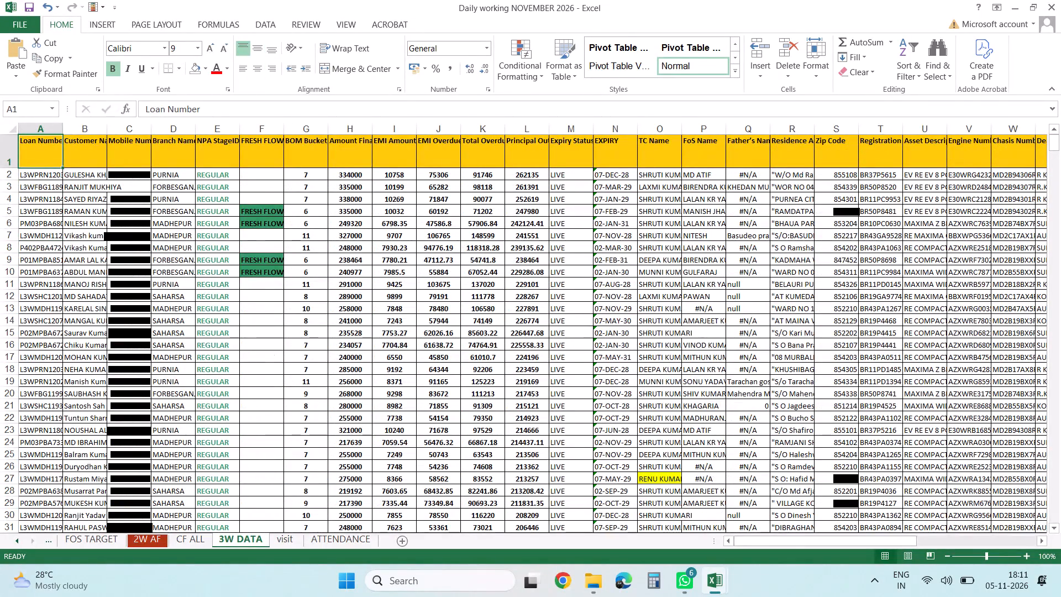
click(13, 125)
double_click(63, 129)
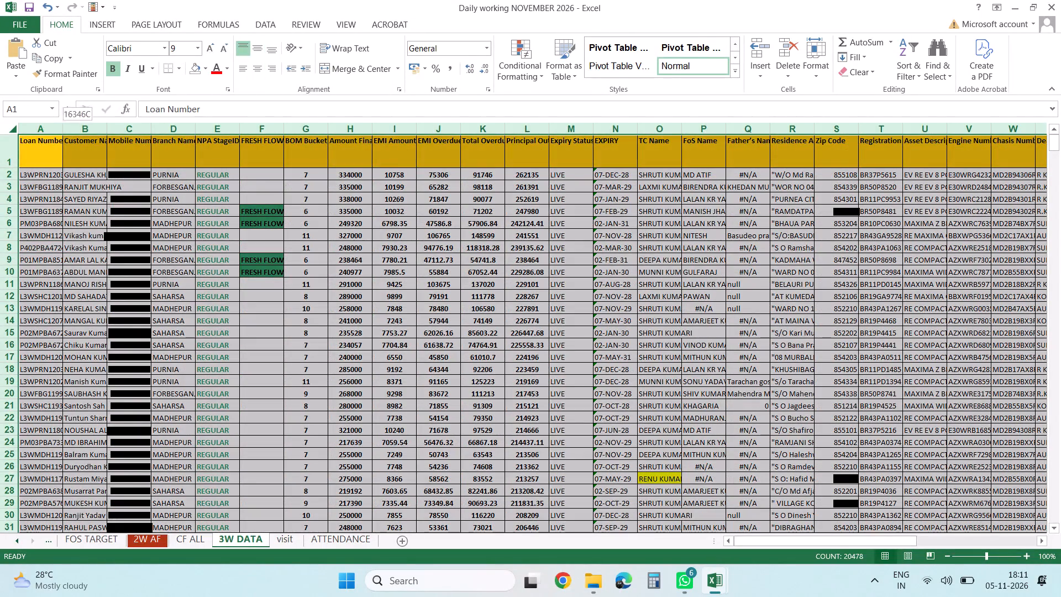
click(270, 224)
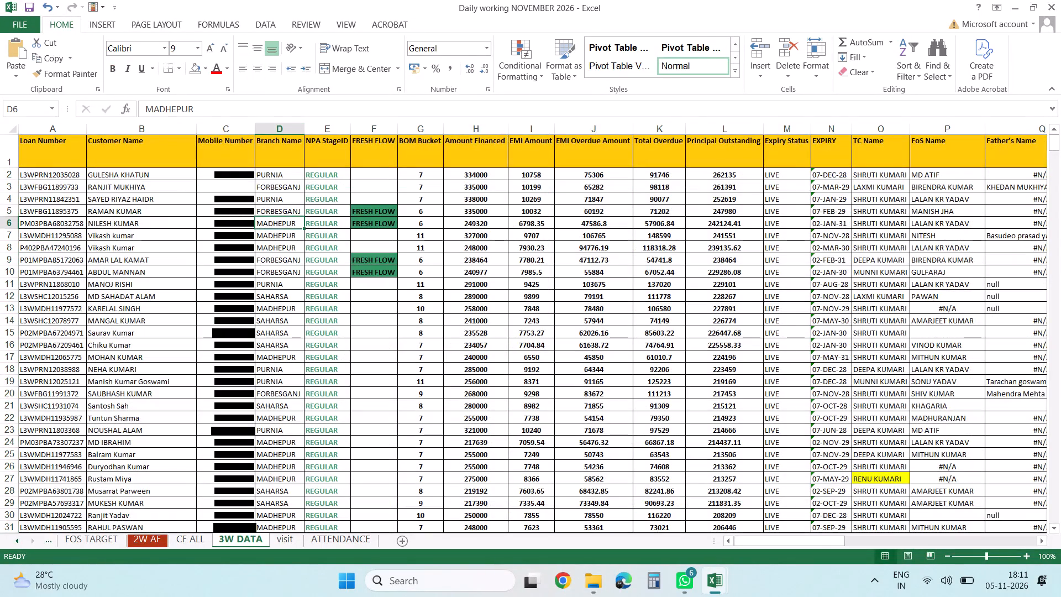
Save the Daily working NOVEMBER 2026 workbook.
key(ctrl+s)
key(ctrl+s)
key(ctrl+s)
key(ctrl+s)
key(ctrl+s)
key(ctrl+s)
key(ctrl+s)
key(ctrl+s)
key(ctrl+s)
key(ctrl+s)
key(ctrl+s)
key(ctrl+s)
key(ctrl+s)
key(ctrl+s)
key(ctrl+s)
key(ctrl+s)
key(ctrl+s)
key(ctrl+s)
key(ctrl+s)
key(ctrl+s)
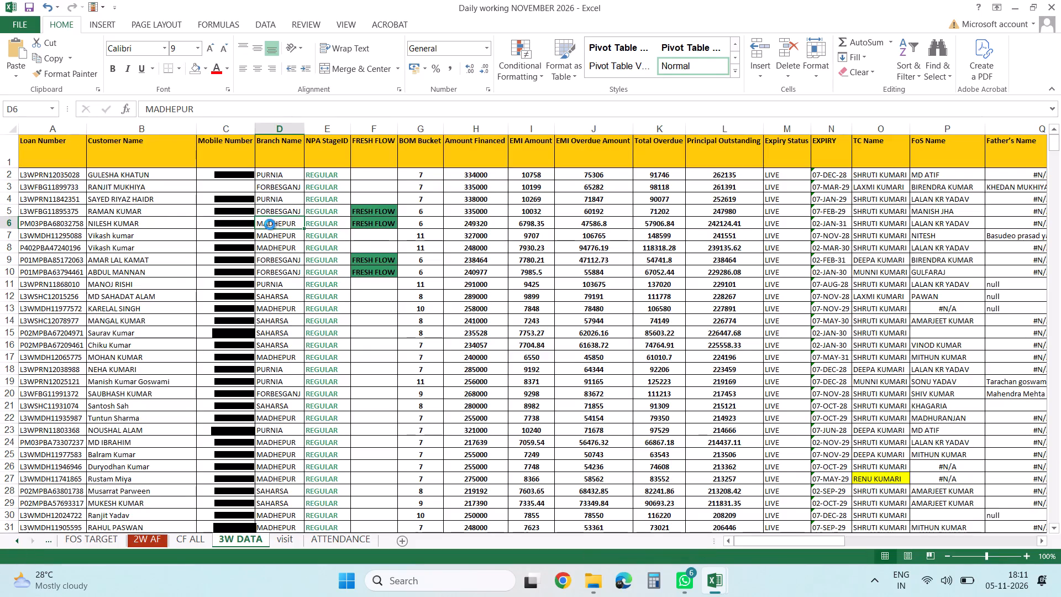
Look through the pasted rows of the 3W DATA sheet to check the data and formatting.
click(523, 265)
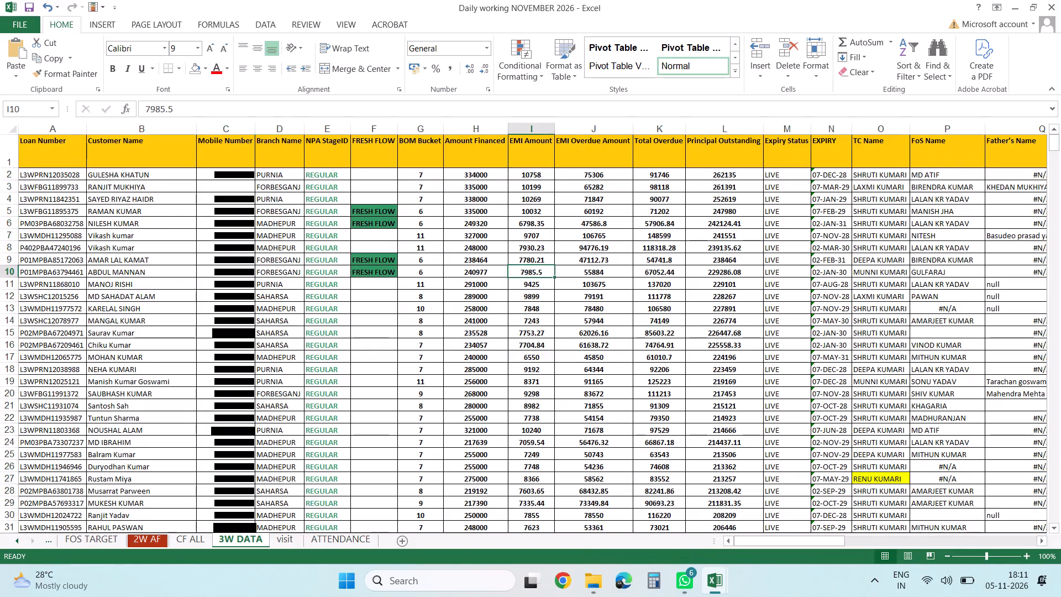
scroll(523, 265, down, 10)
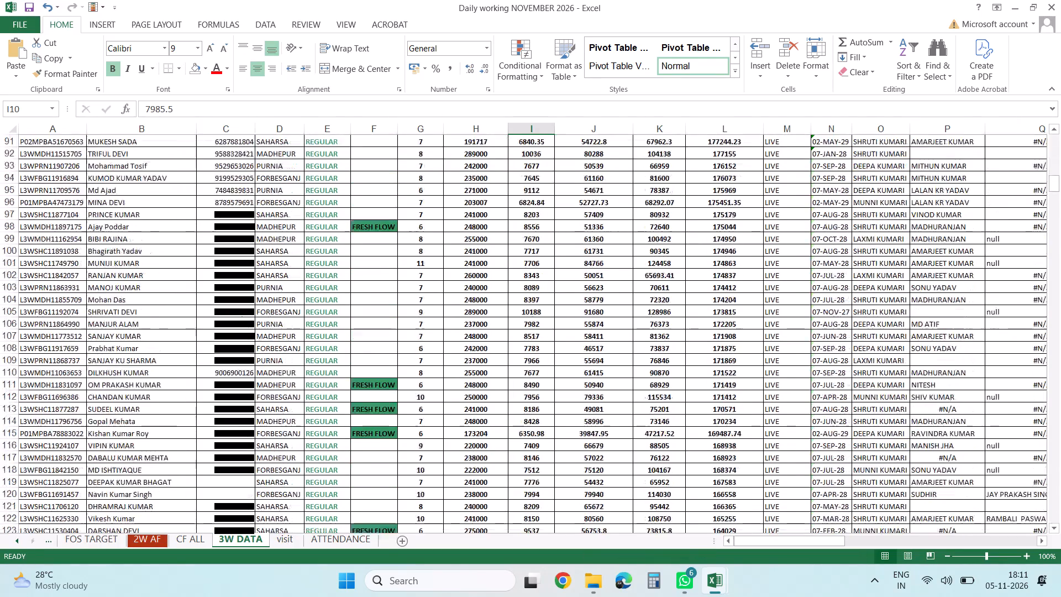
scroll(523, 265, down, 1)
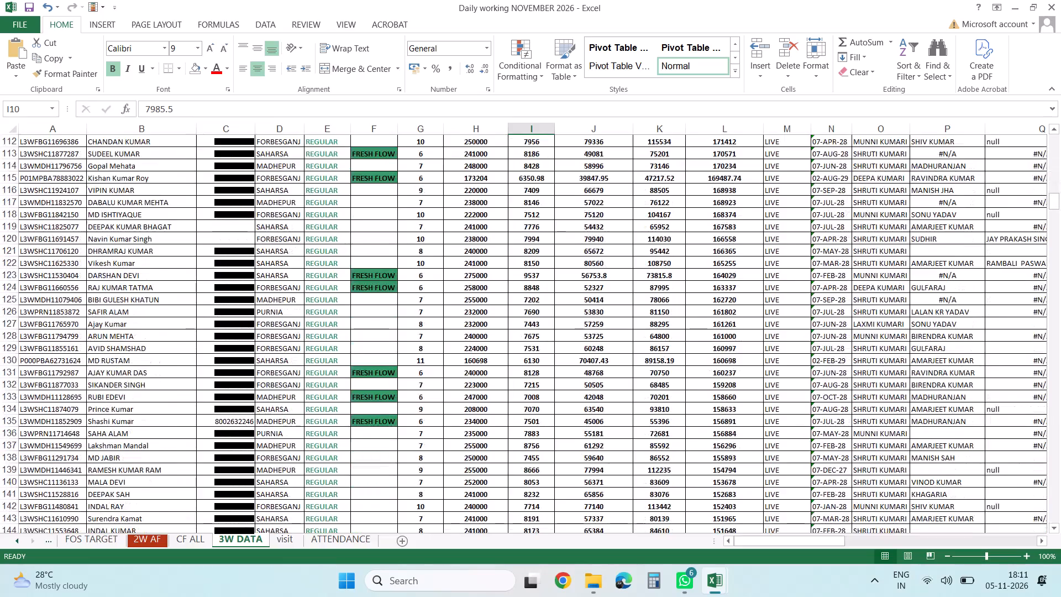
scroll(523, 265, down, 8)
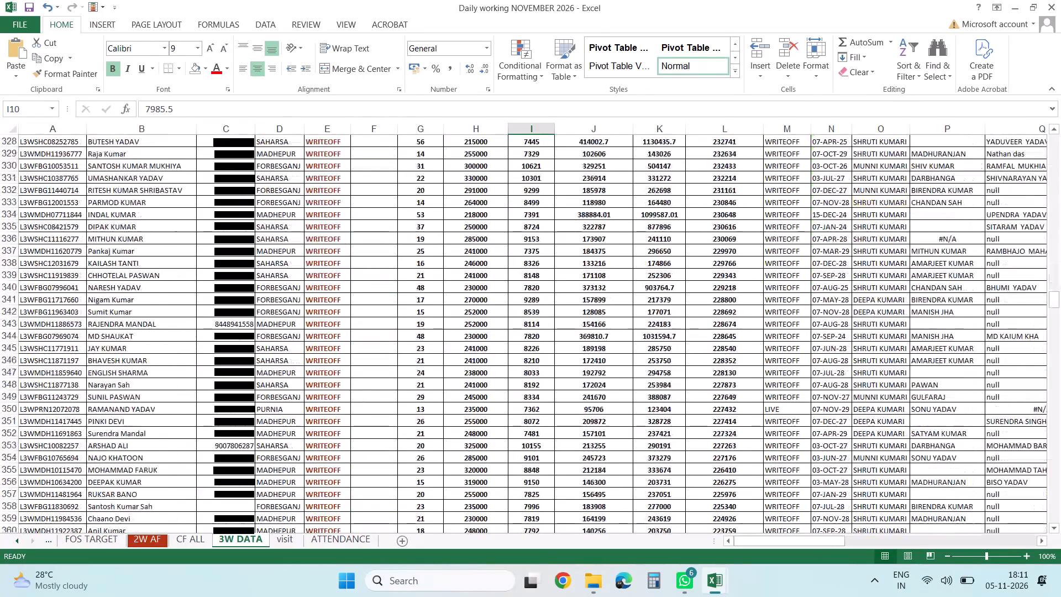
scroll(523, 265, down, 5)
scroll(523, 265, up, 20)
scroll(523, 265, up, 5)
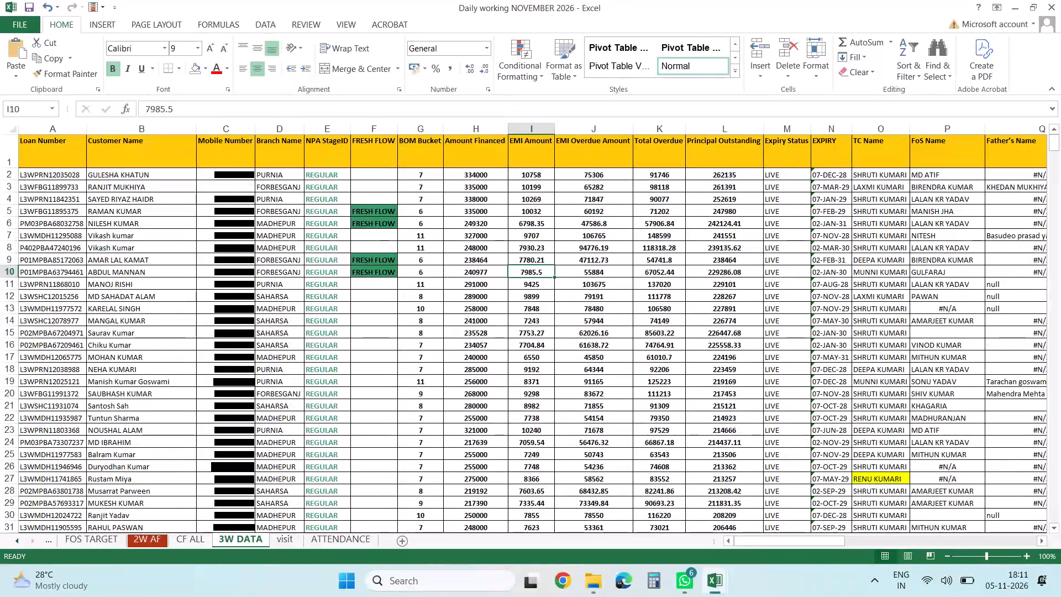
click(710, 320)
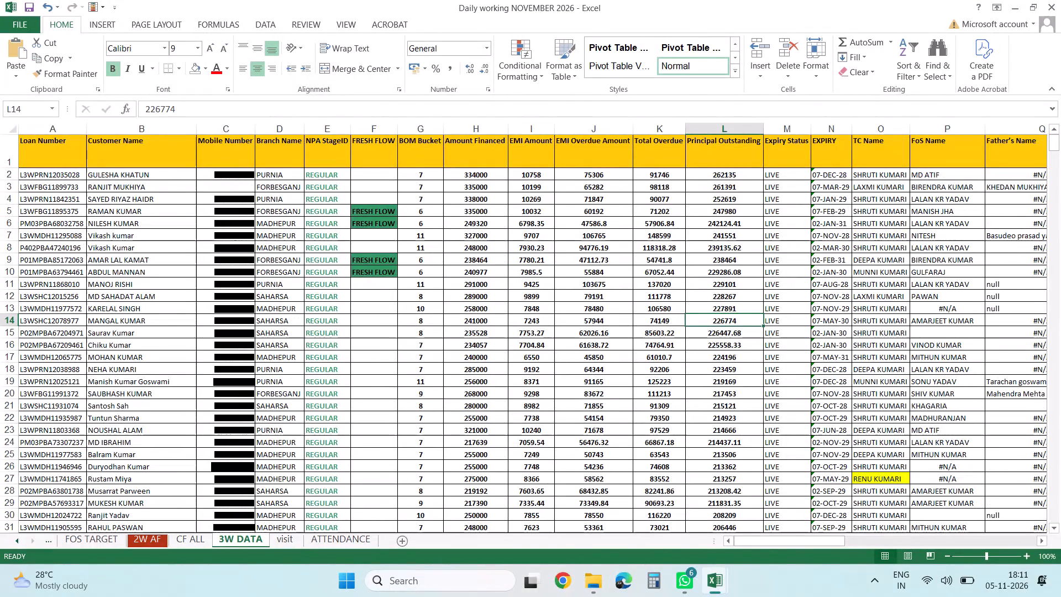
Save the workbook again after checking the 3W DATA sheet.
key(ctrl+s)
key(ctrl+s)
key(ctrl+s)
key(ctrl+s)
key(ctrl+s)
key(ctrl+s)
key(ctrl+s)
key(ctrl+s)
key(ctrl+s)
key(ctrl+s)
key(ctrl+s)
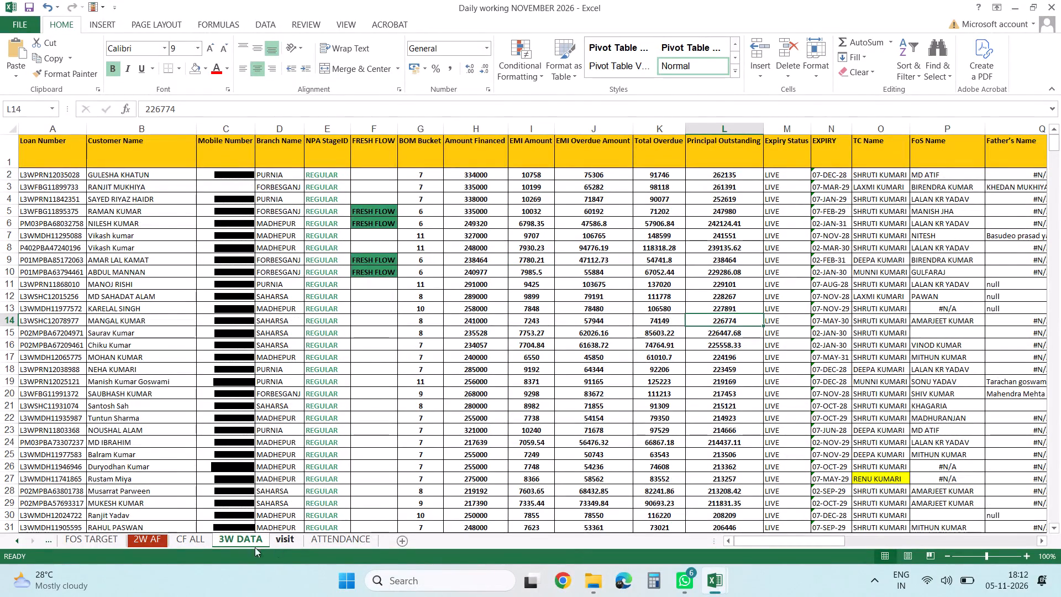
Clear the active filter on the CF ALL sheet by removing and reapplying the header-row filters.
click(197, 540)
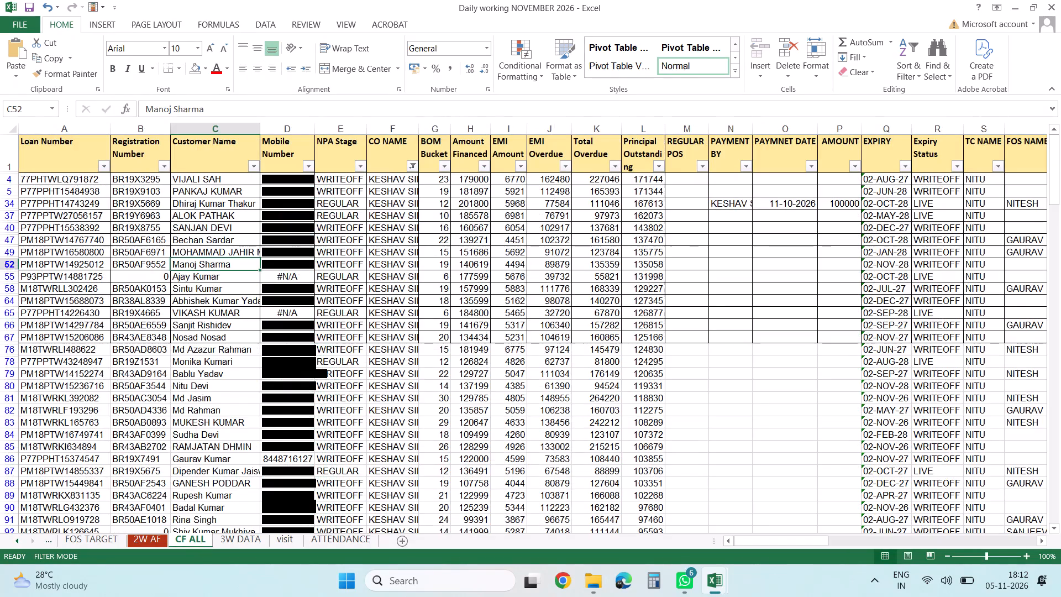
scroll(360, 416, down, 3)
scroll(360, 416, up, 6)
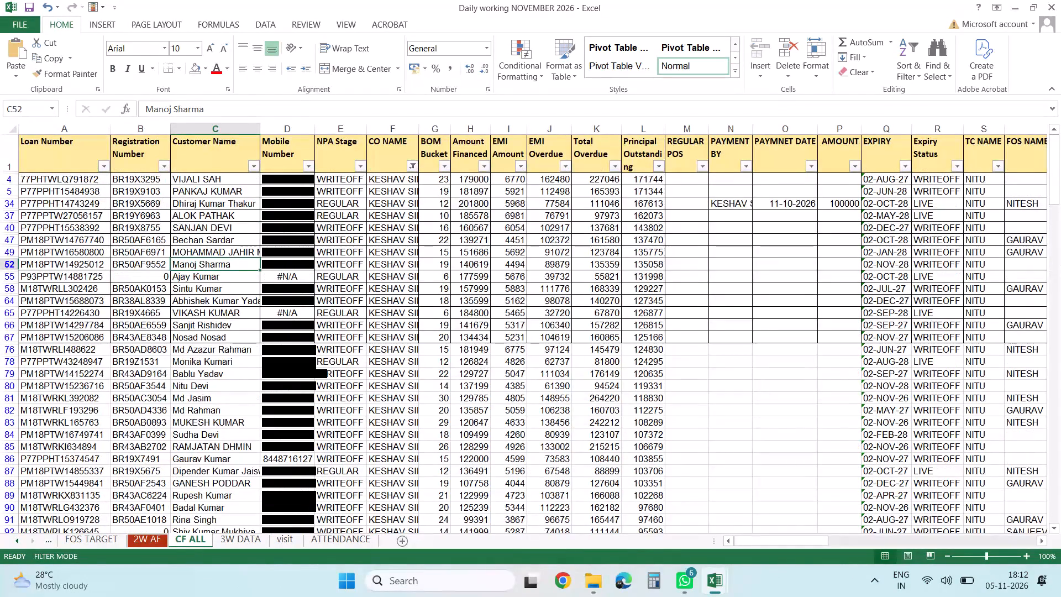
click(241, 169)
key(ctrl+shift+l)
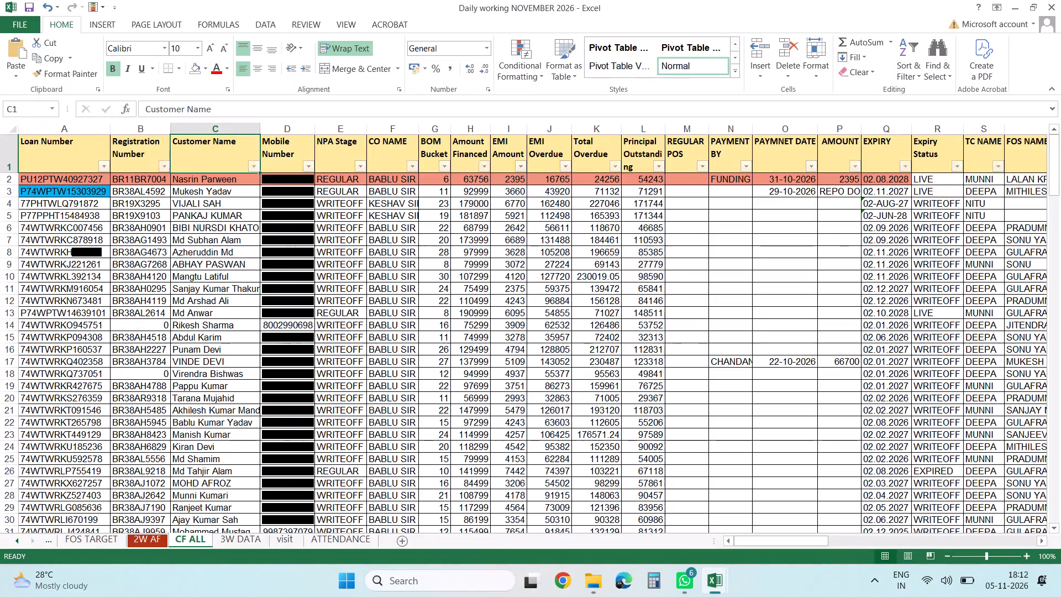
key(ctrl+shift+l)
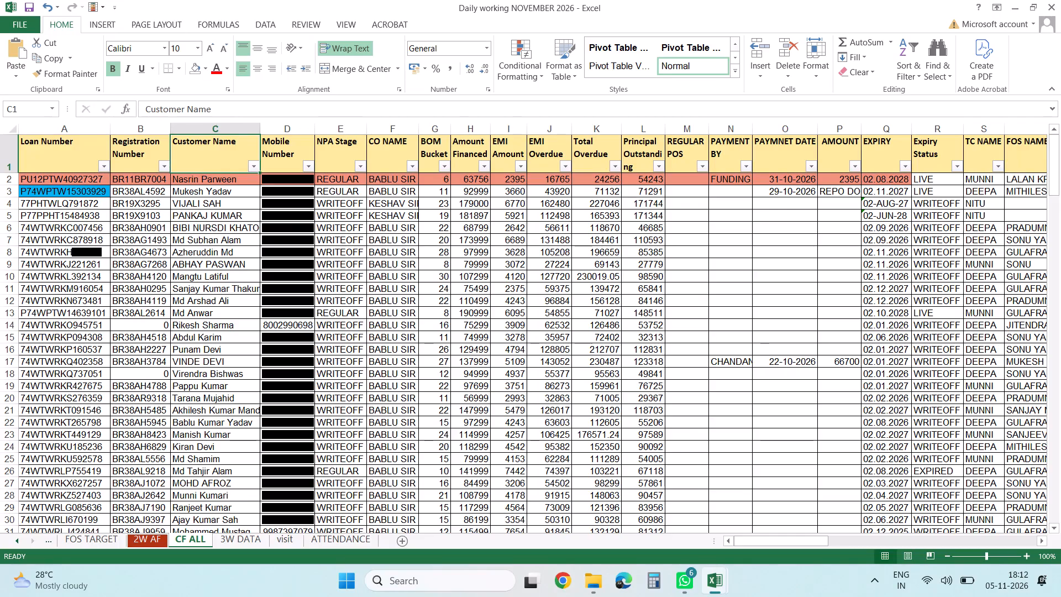
Delete the CF ALL sheet from the workbook.
right_click(202, 540)
click(240, 393)
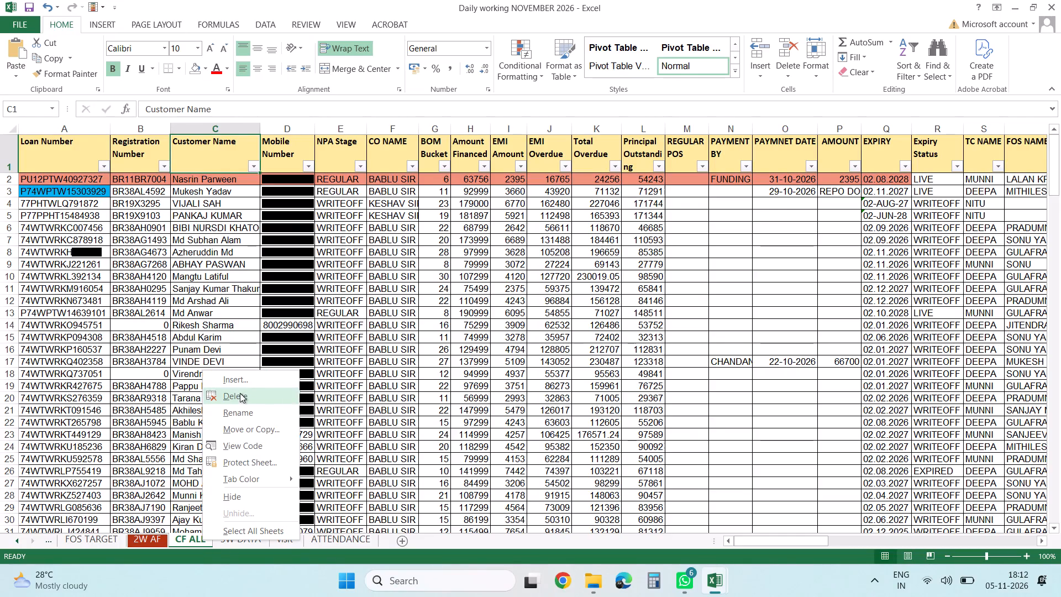
click(511, 321)
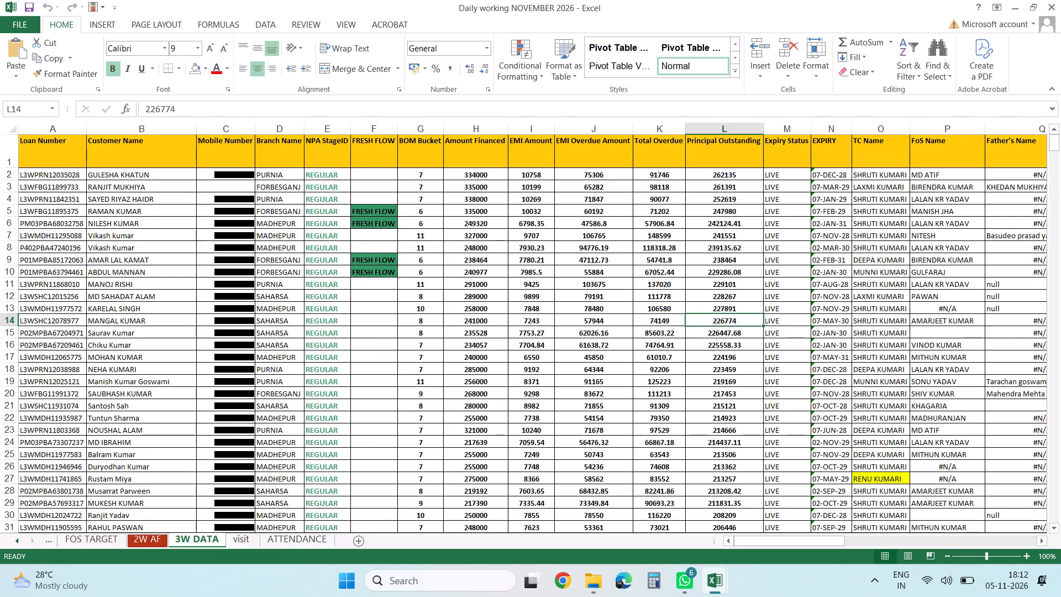
Insert a new blank worksheet between the 3W DATA and visit sheets.
click(363, 542)
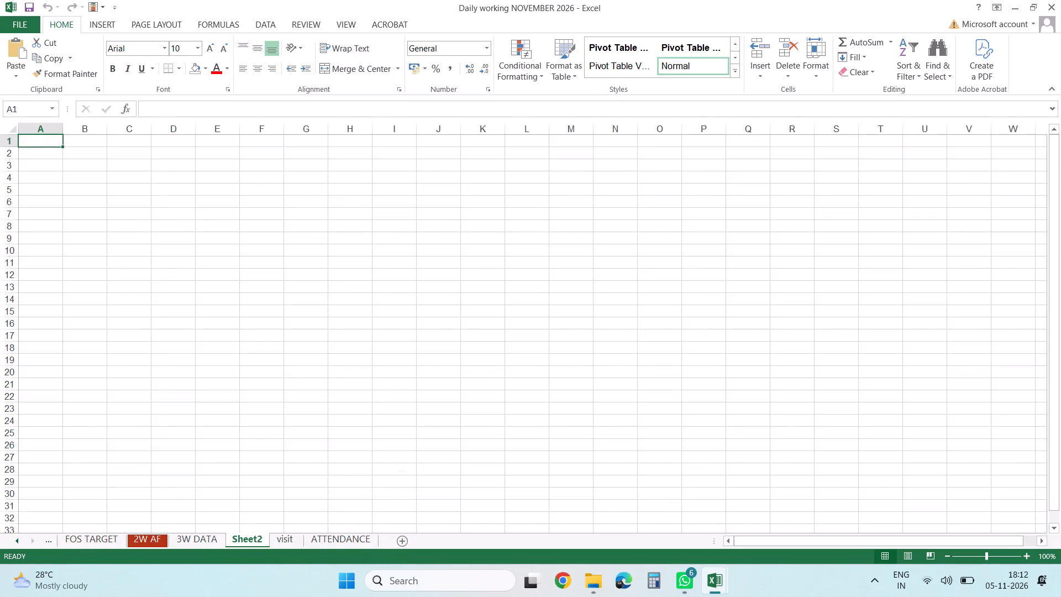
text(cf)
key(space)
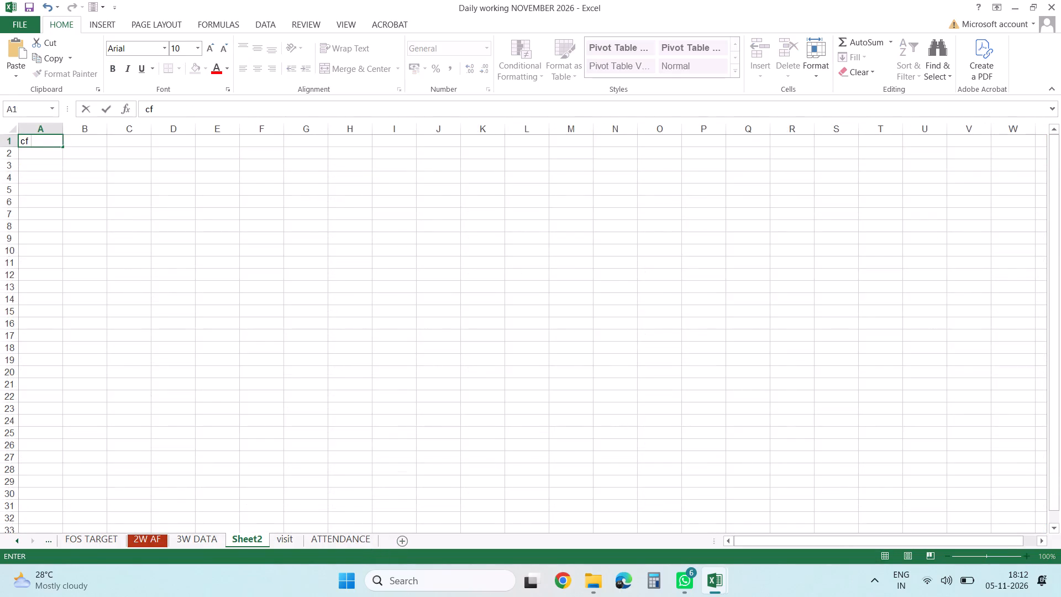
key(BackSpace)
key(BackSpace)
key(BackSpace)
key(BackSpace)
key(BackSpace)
Rename the new blank worksheet as CF DATA.
double_click(265, 536)
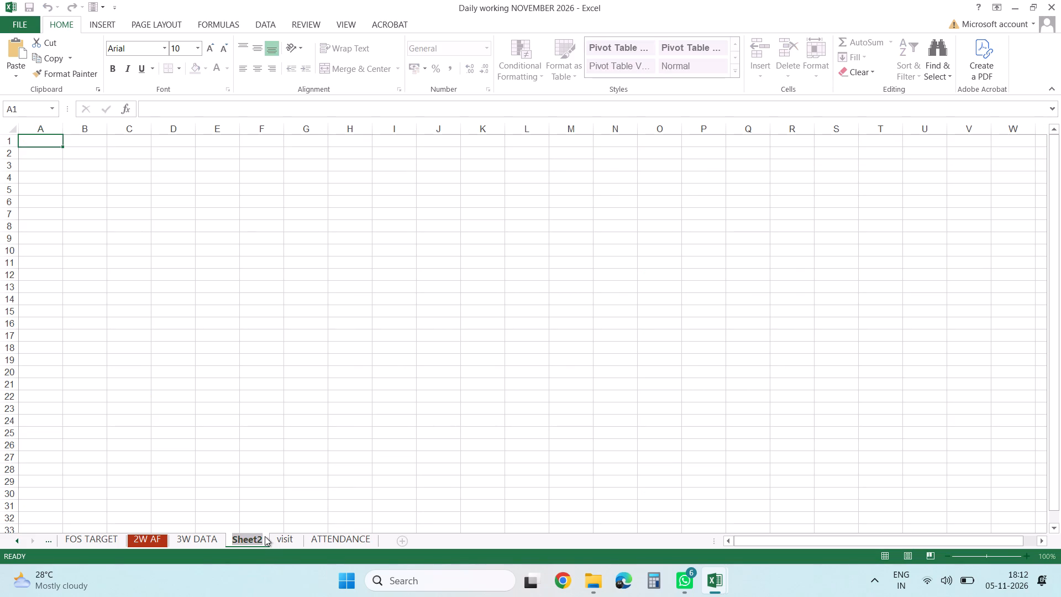
key(BackSpace)
text(cf)
key(space)
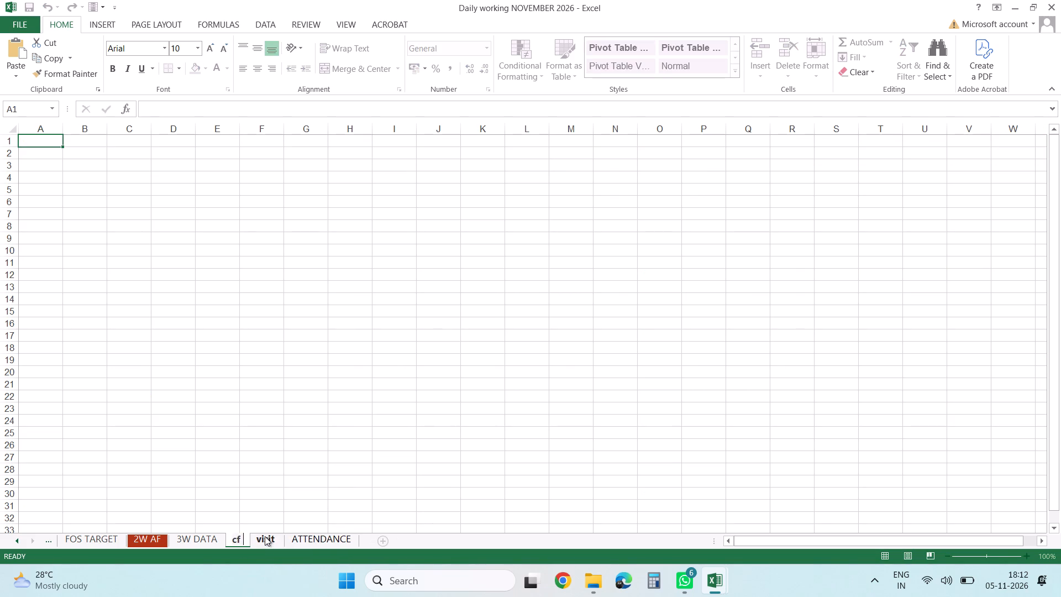
key(BackSpace)
key(BackSpace)
key(BackSpace)
text(CF)
key(space)
text(DATA)
key(Return)
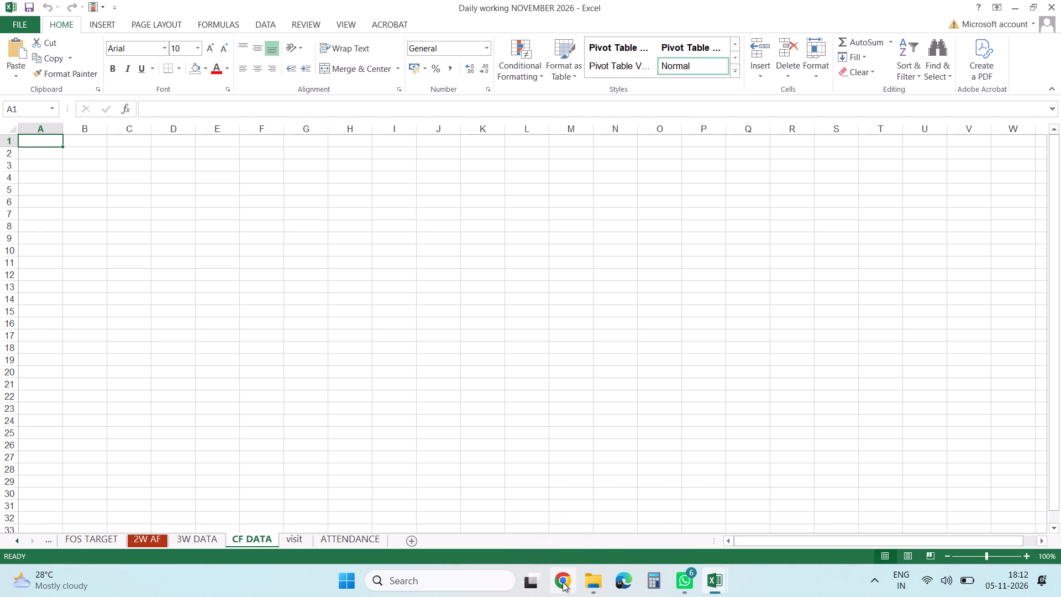
Open the OATW KESHAV SIR workbook from the keshav sir folder inside NOVEMBER MONTH 2026.
click(577, 515)
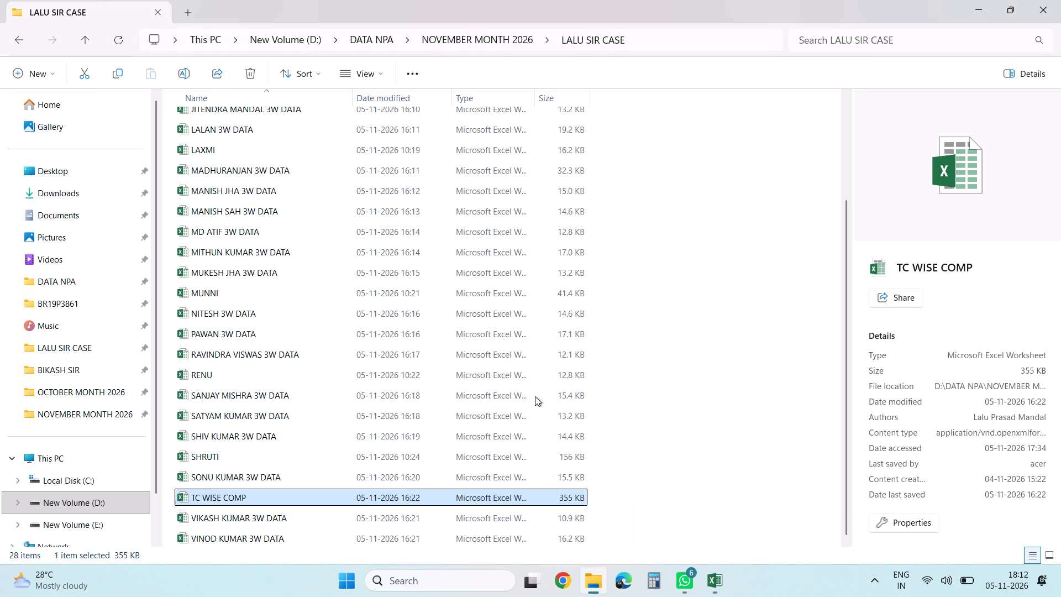
scroll(416, 351, up, 6)
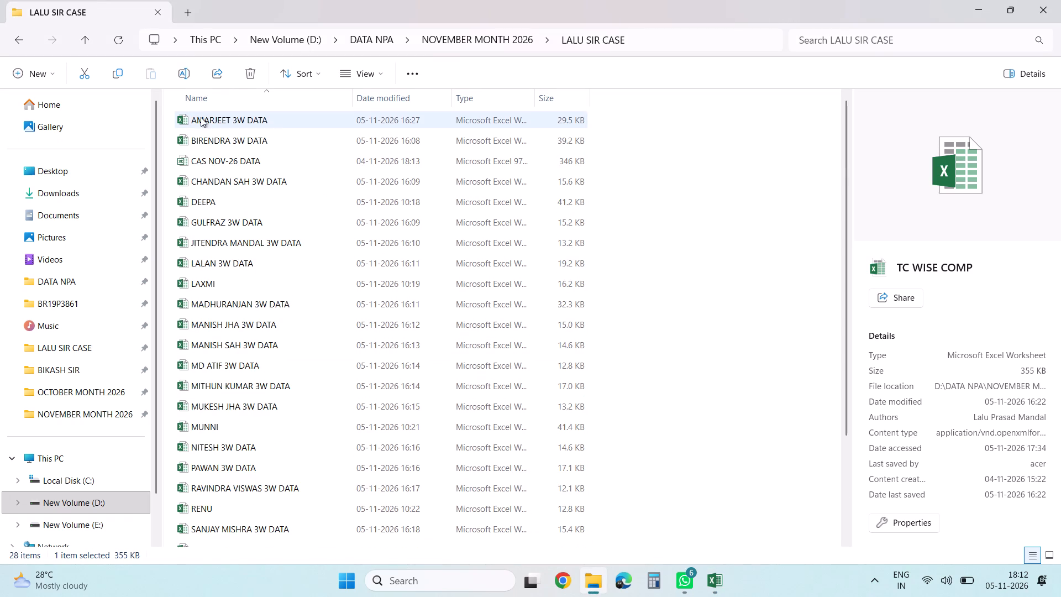
click(92, 40)
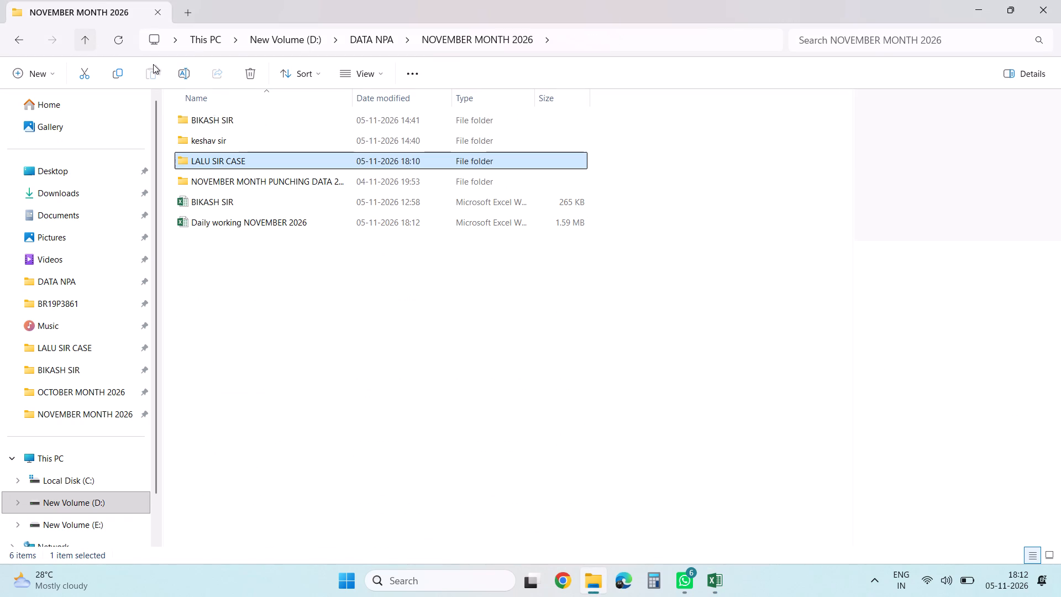
double_click(232, 140)
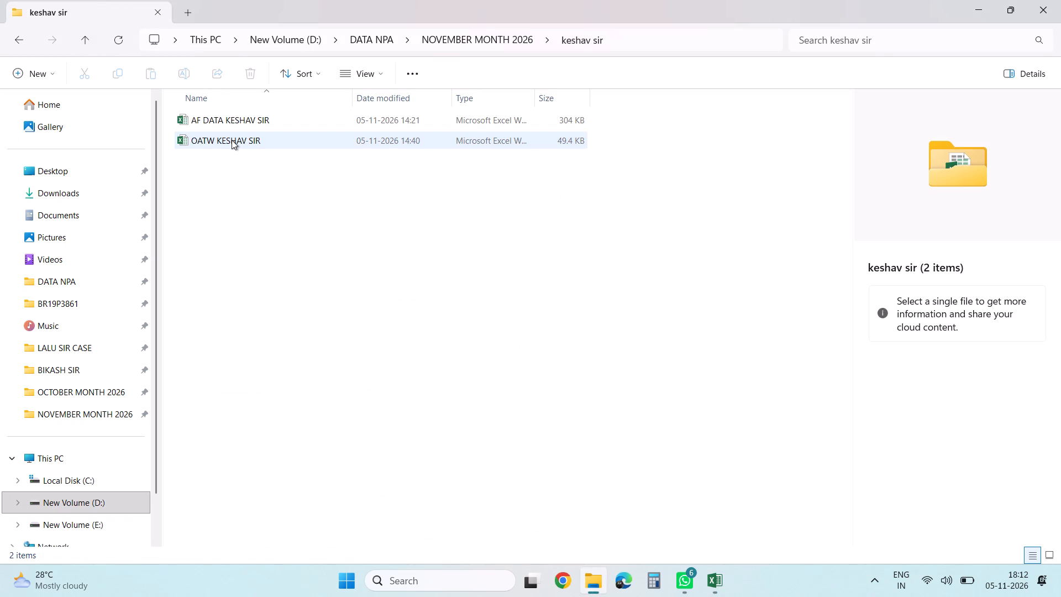
double_click(232, 140)
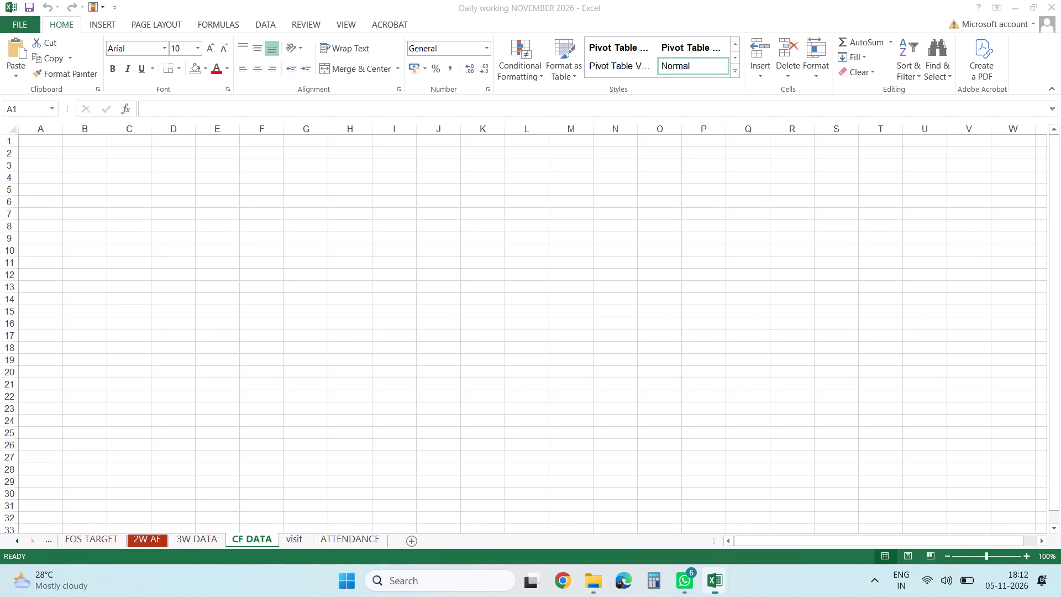
click(287, 292)
click(61, 156)
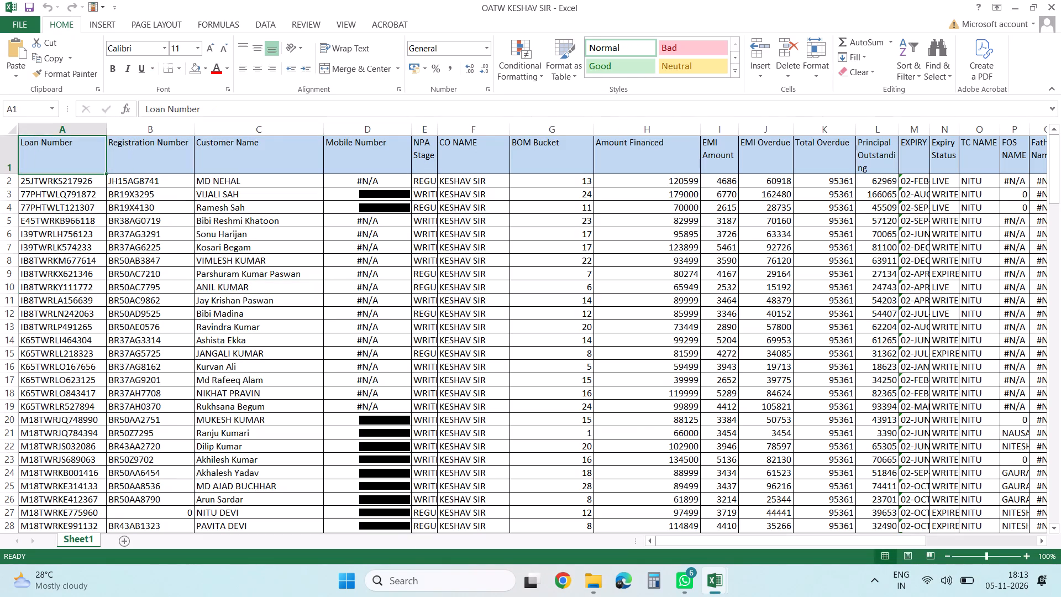
Copy the whole data table on Sheet1 of OATW KESHAV SIR, from the header row to row 161 and through column AL.
key(ctrl+Down)
key(Right)
key(Right)
key(Right)
key(Right)
key(Right)
key(Right)
key(Right)
key(Right)
key(Right)
key(Right)
key(Right)
key(Right)
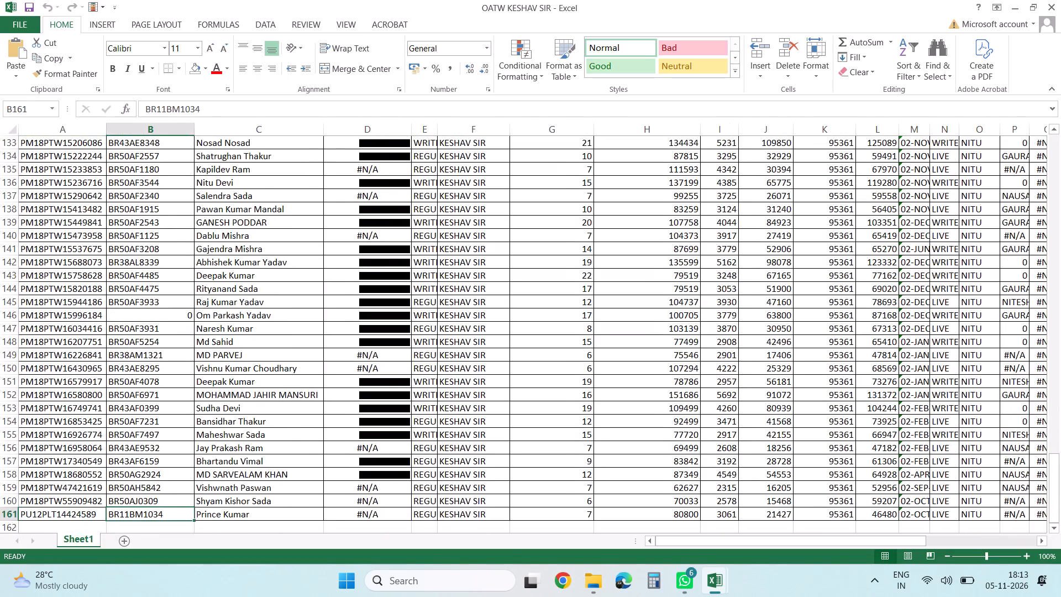
key(Right)
key(Right)
key(Right)
key(Right)
key(Right)
key(Right)
key(Right)
key(Right)
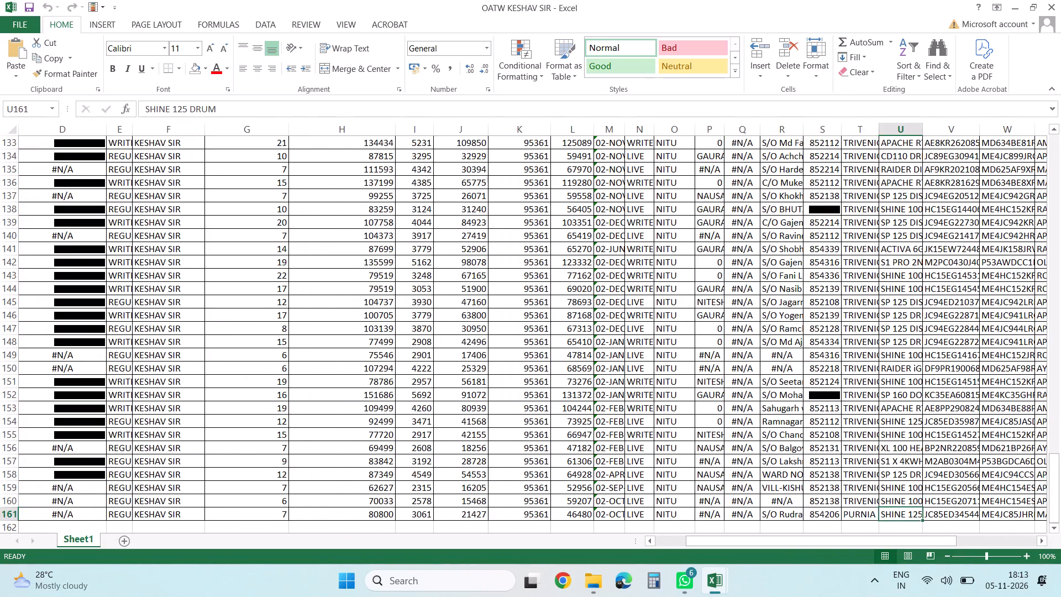
key(Right)
key(Right)
key(Right)
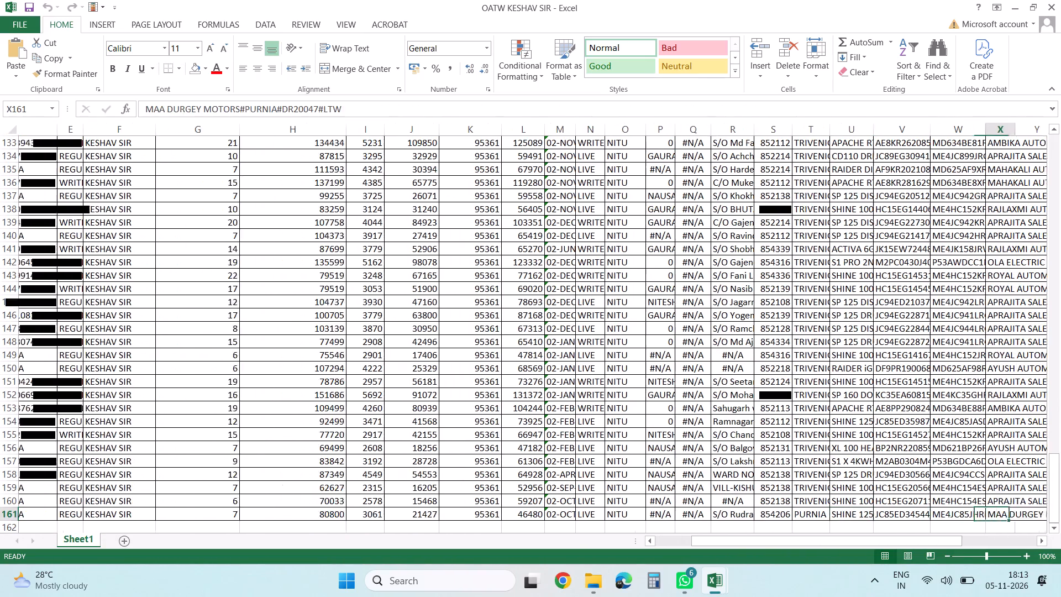
key(Right)
key(Right)
key(Right)
key(Right)
key(Right)
key(Right)
key(Right)
key(Right)
key(Right)
key(Right)
key(Right)
key(Right)
key(Right)
key(Right)
key(Right)
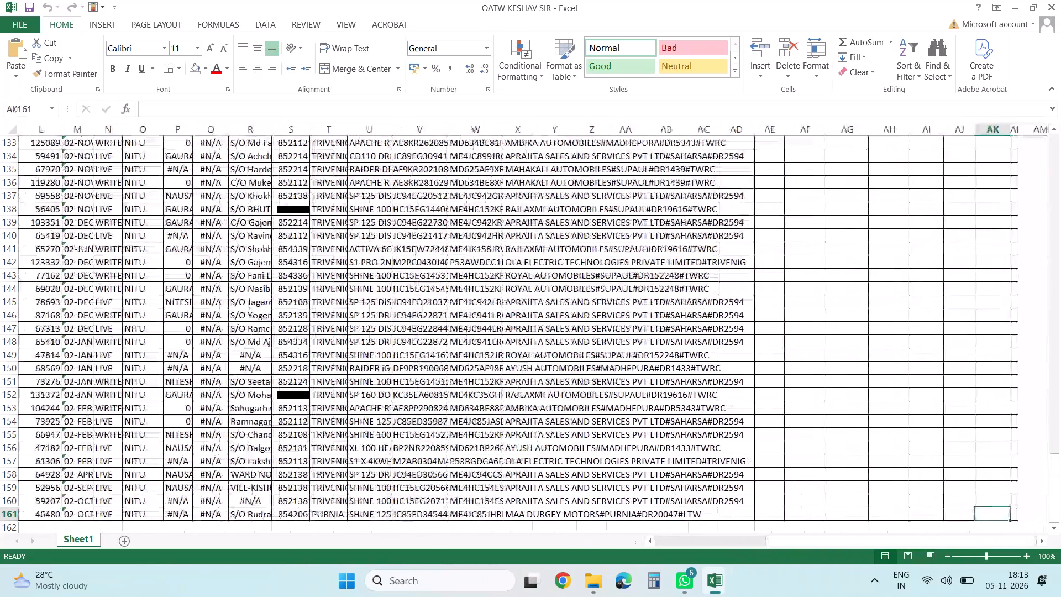
key(Left)
key(ctrl+shift+Left)
key(ctrl+shift+Left)
key(ctrl+shift+Left)
key(ctrl+shift+Left)
key(ctrl+shift+Left)
key(ctrl+shift+Left)
key(ctrl+shift+Left)
key(ctrl+shift+Left)
key(ctrl+shift+Left)
key(ctrl+shift+Left)
key(ctrl+shift+Left)
key(ctrl+shift+Left)
key(ctrl+shift+Left)
key(ctrl+shift+Left)
key(ctrl+shift+Left)
key(ctrl+shift+Left)
key(ctrl+shift+Left)
key(ctrl+shift+Left)
key(ctrl+shift+Left)
key(ctrl+shift+Left)
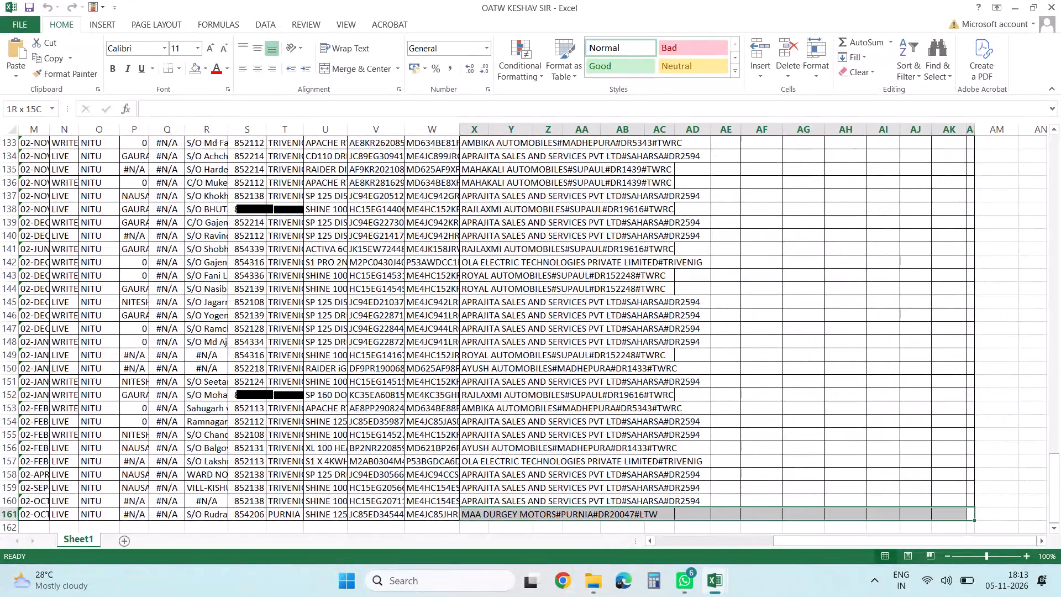
key(ctrl+shift+Up)
key(ctrl+shift+Up)
key(ctrl+shift+Up)
key(ctrl+shift+Up)
key(ctrl+shift+Up)
key(ctrl+shift+Up)
key(ctrl+shift+Up)
key(ctrl+shift+Up)
key(ctrl+shift+Up)
key(ctrl+shift+Up)
key(ctrl+shift+Up)
key(ctrl+shift+Up)
key(ctrl+shift+Up)
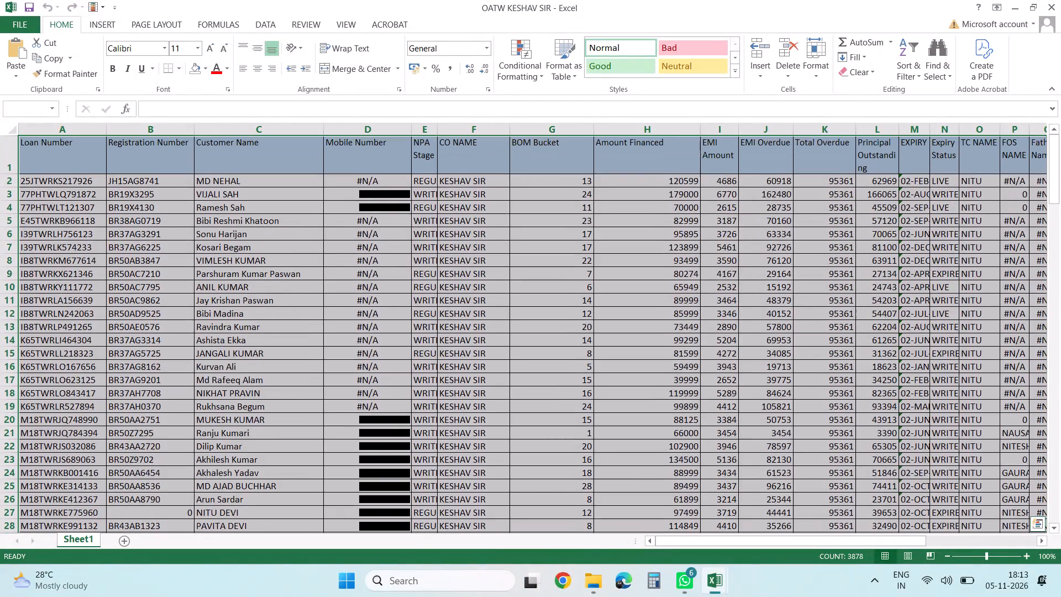
key(ctrl+c)
key(ctrl+c)
key(ctrl+c)
key(ctrl+c)
key(ctrl+c)
key(ctrl+c)
key(ctrl+c)
key(ctrl+c)
key(ctrl+c)
key(ctrl+c)
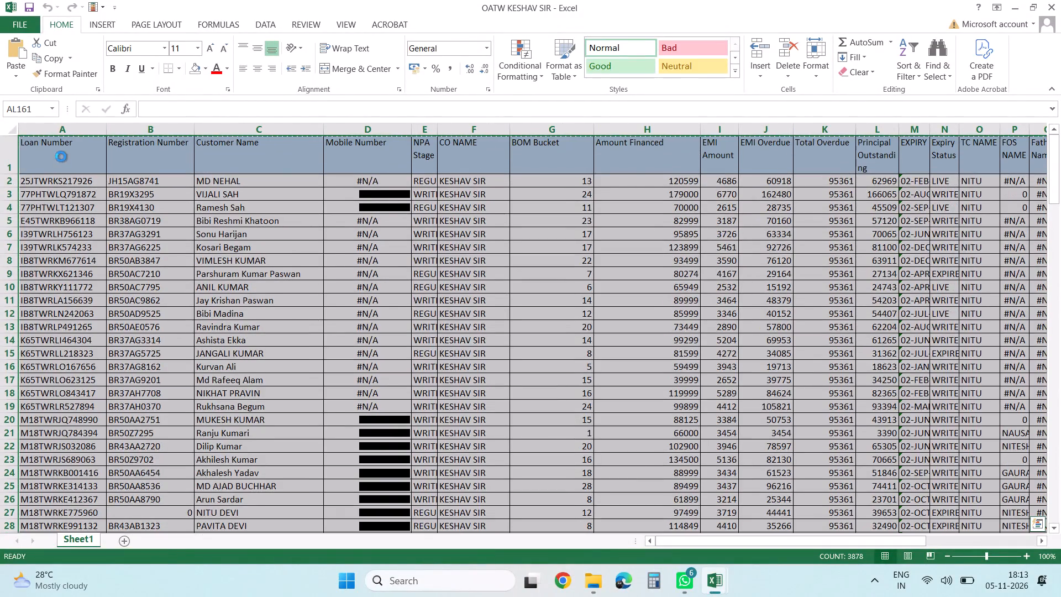
Paste the copied table into the CF DATA sheet of the Daily working NOVEMBER 2026 workbook, starting at cell A1.
key(alt+Tab)
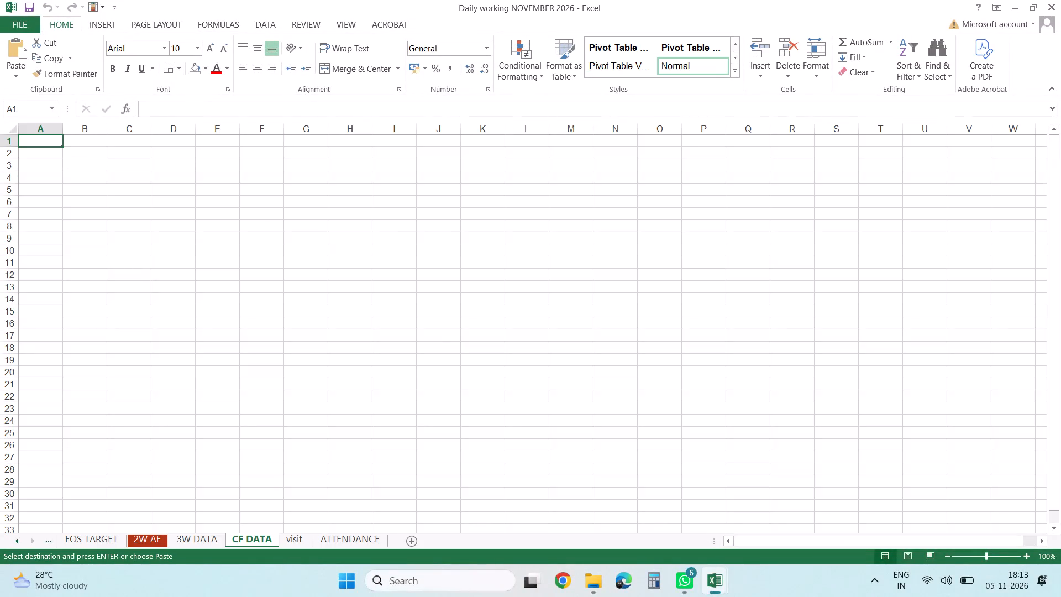
click(101, 200)
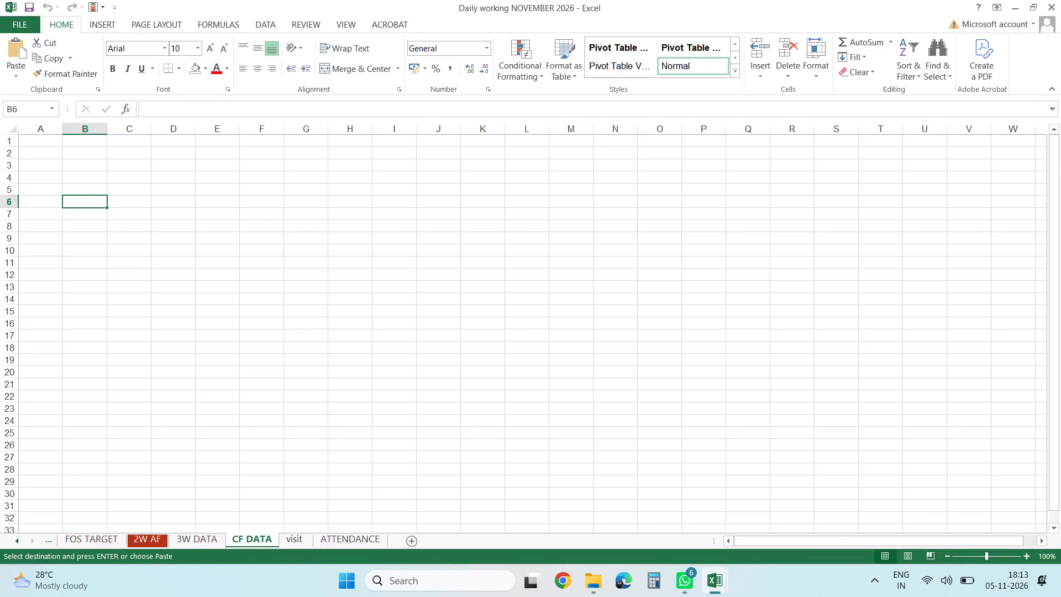
click(48, 143)
key(ctrl+v)
click(76, 244)
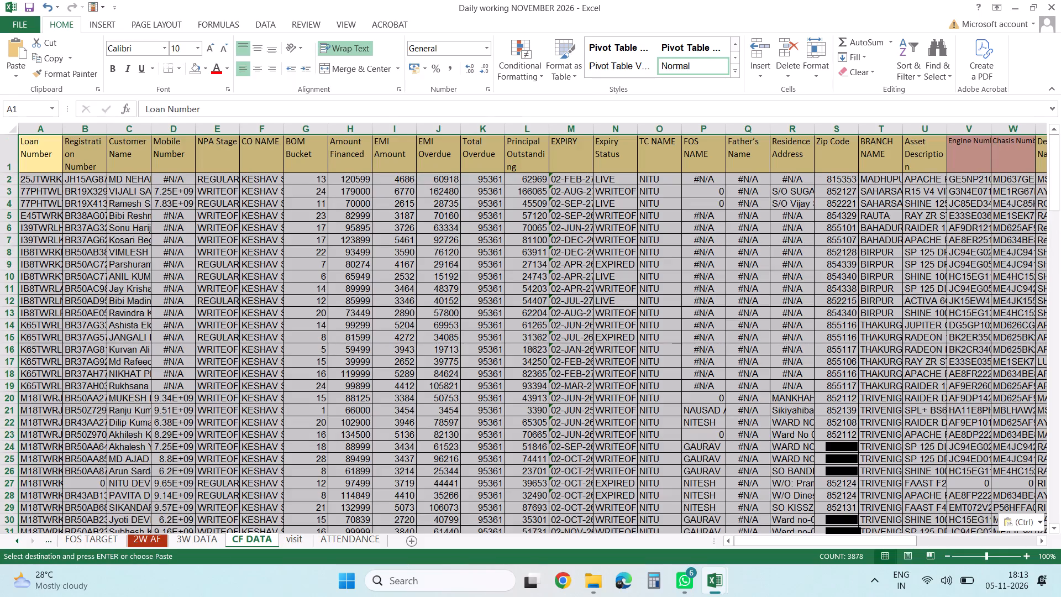
Auto-fit all column widths on the CF DATA sheet to their contents.
click(13, 129)
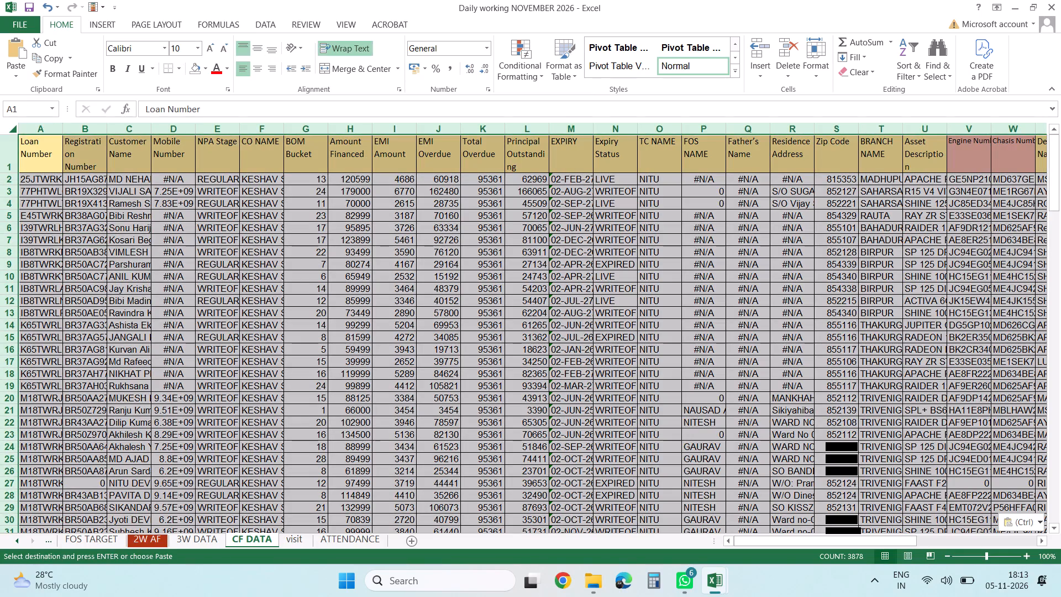
double_click(63, 130)
click(232, 240)
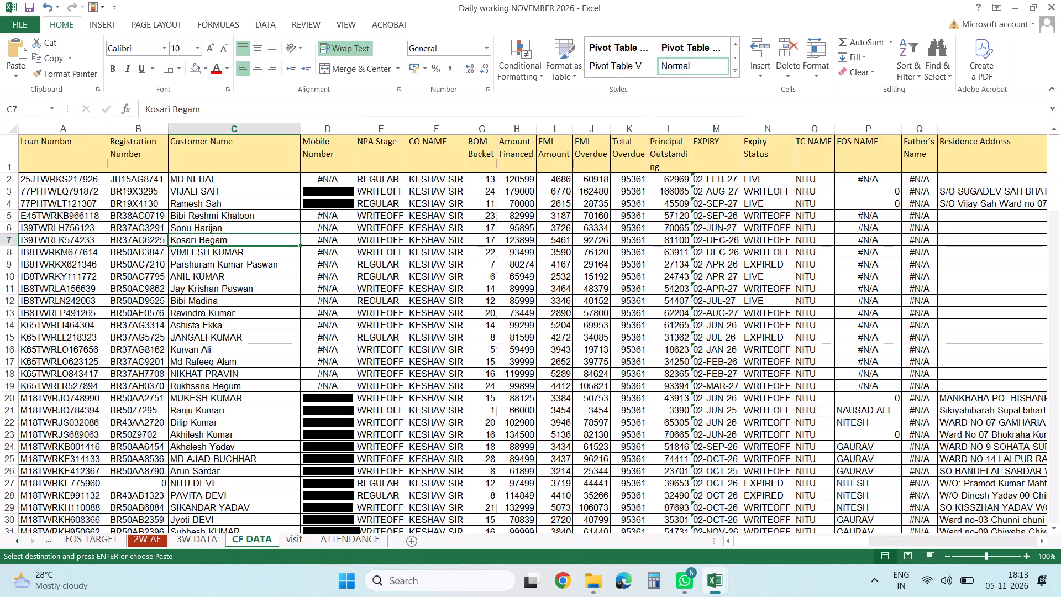
Save the workbook after checking the pasted CF DATA rows against the OATW KESHAV SIR source.
click(415, 338)
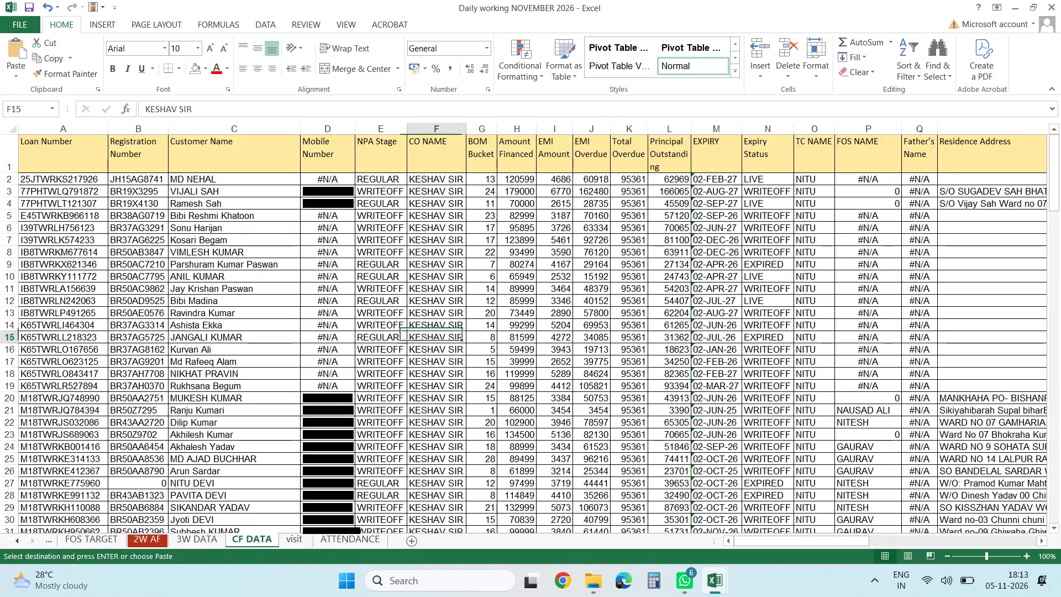
scroll(415, 338, down, 7)
scroll(415, 338, up, 10)
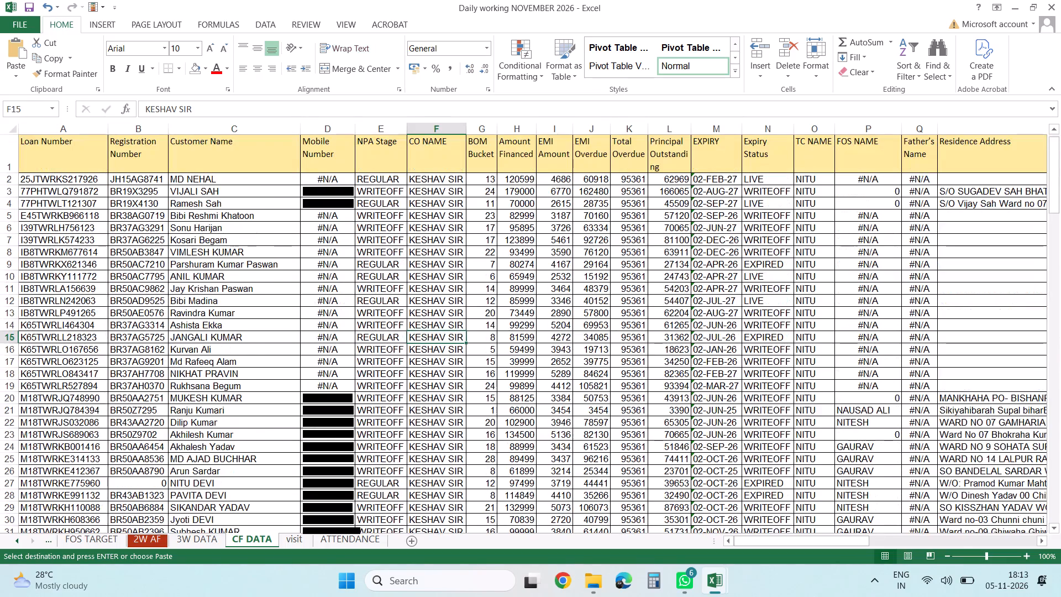
scroll(415, 338, up, 7)
key(alt+Tab)
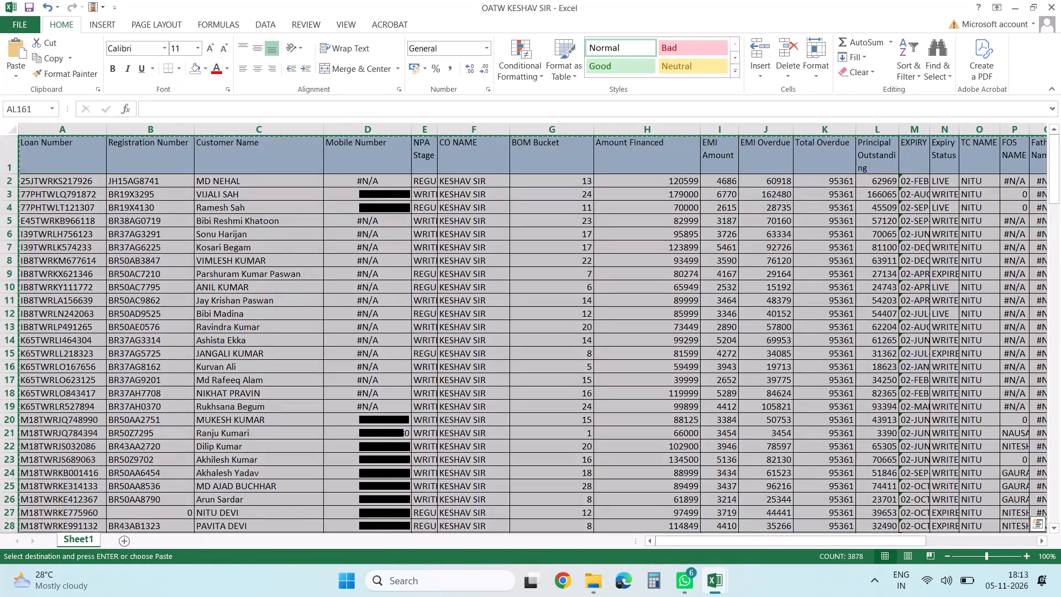
key(alt+Tab)
click(359, 297)
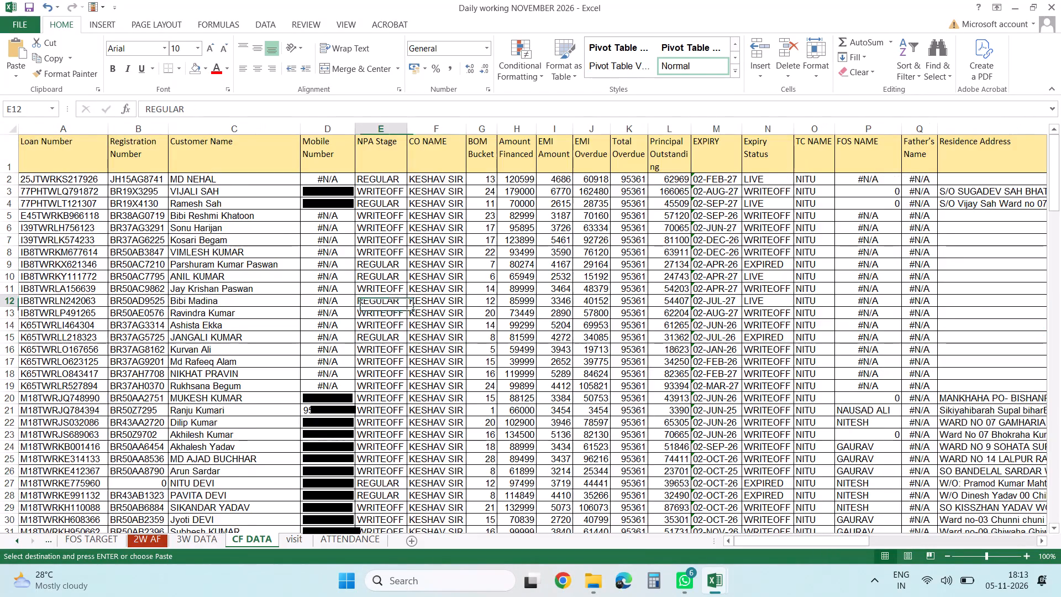
key(ctrl+s)
key(ctrl+s)
key(ctrl+s)
key(ctrl+s)
key(ctrl+s)
key(ctrl+s)
key(ctrl+s)
key(ctrl+s)
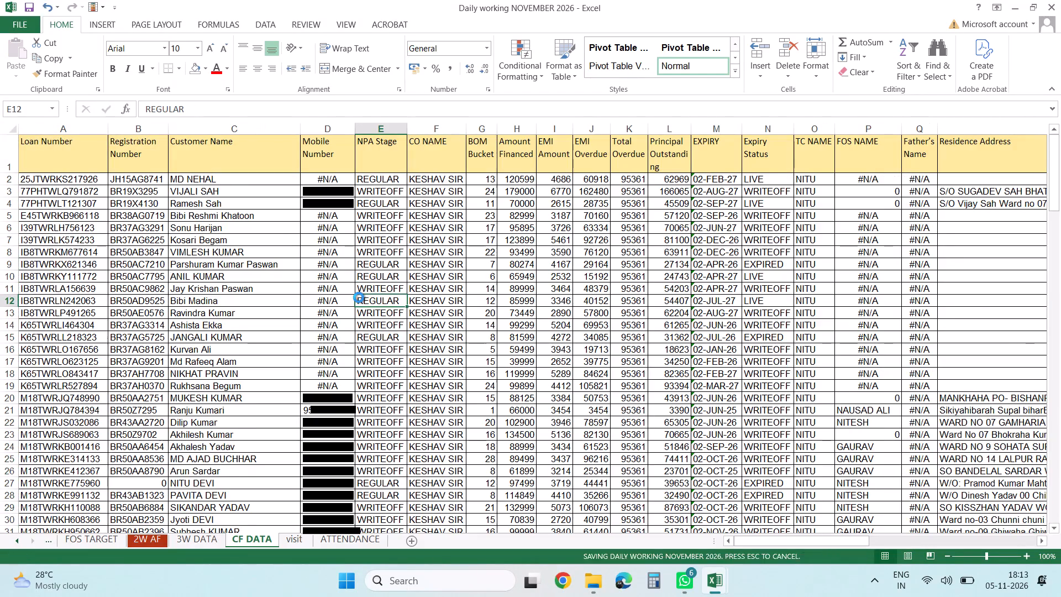
Examine the 2W AF sheet's Loan Number column from the header down to the last record.
click(155, 537)
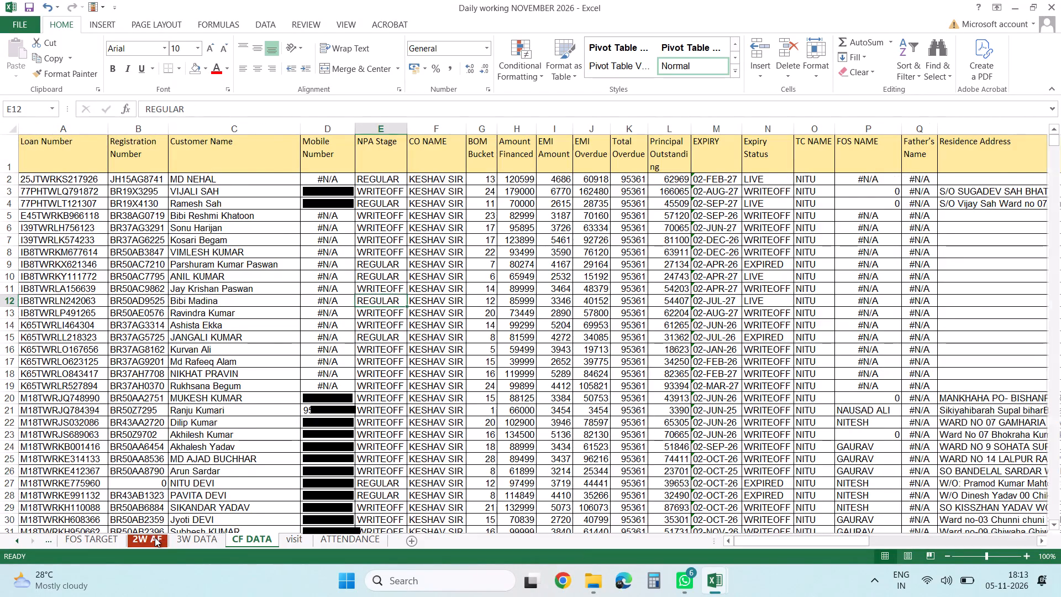
click(260, 369)
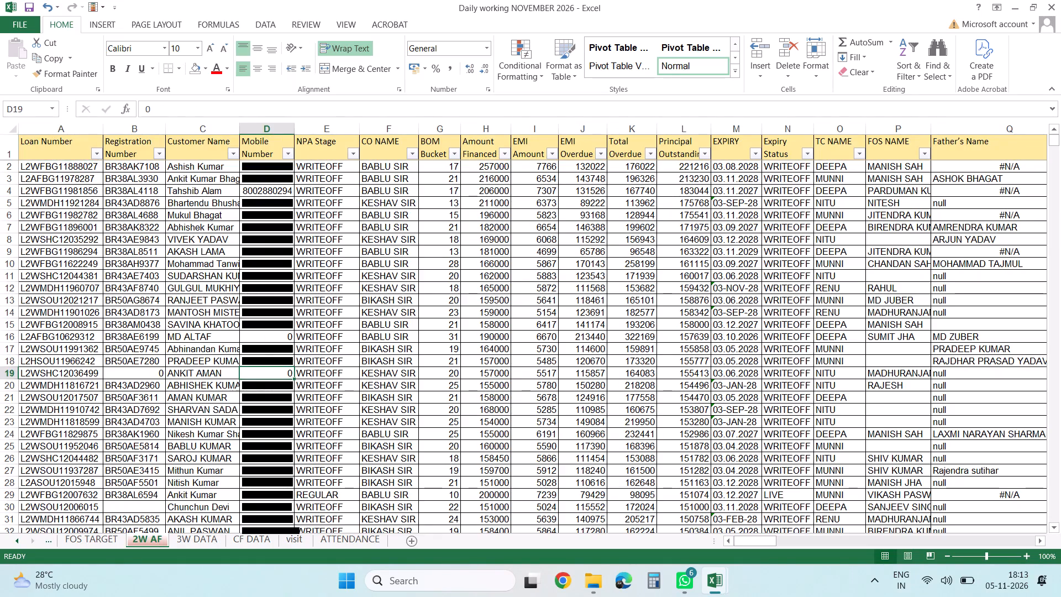
click(72, 153)
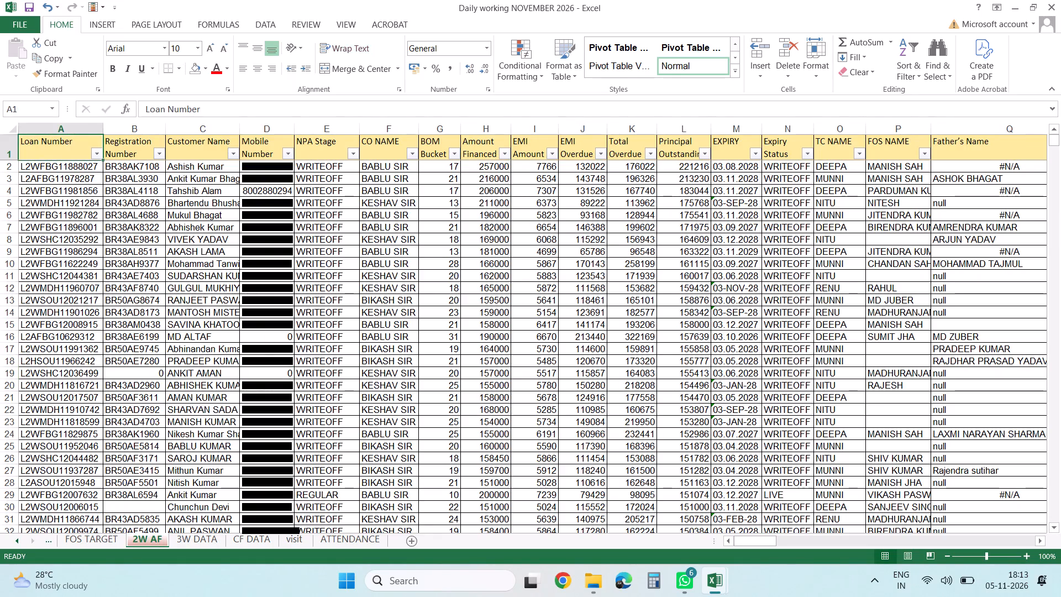
key(Up)
key(Down)
key(Up)
key(ctrl+Down)
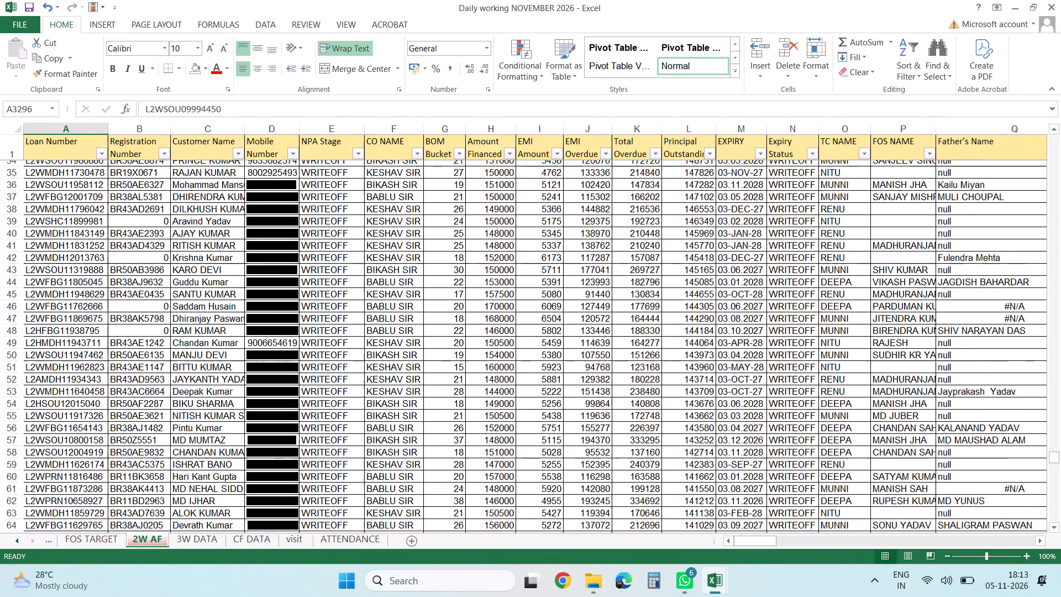
key(ctrl+Up)
key(Down)
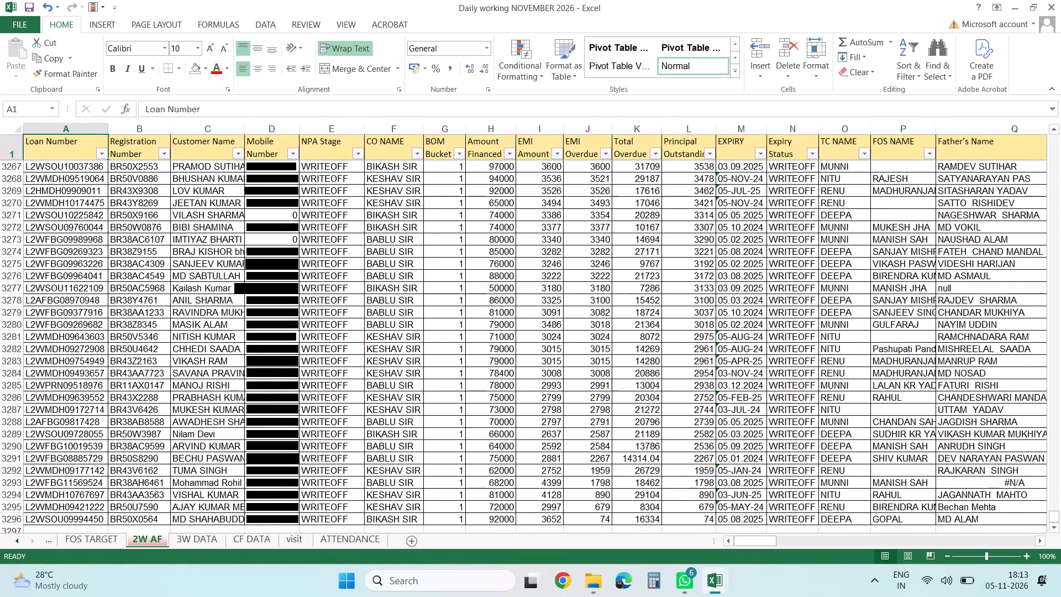
key(Up)
key(ctrl+shift+Down)
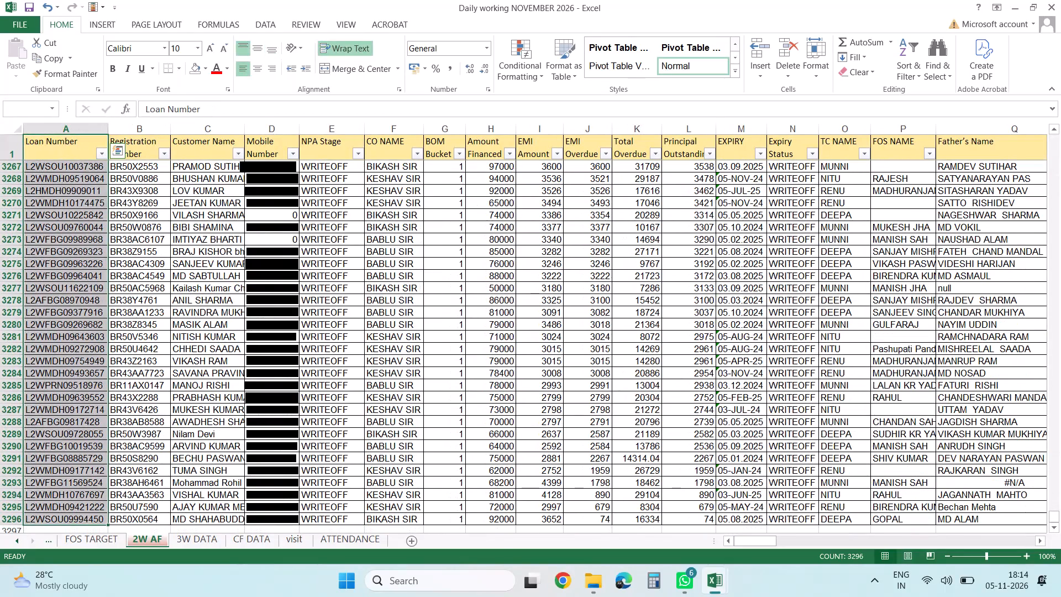
click(272, 203)
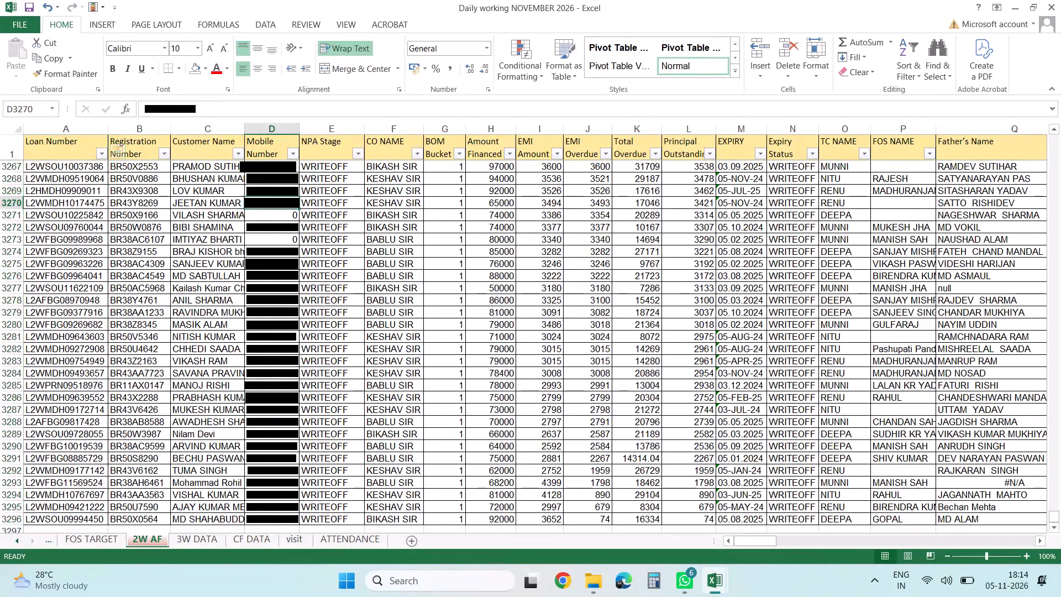
Delete the 2W AF sheet from the Daily working NOVEMBER 2026 workbook.
right_click(141, 537)
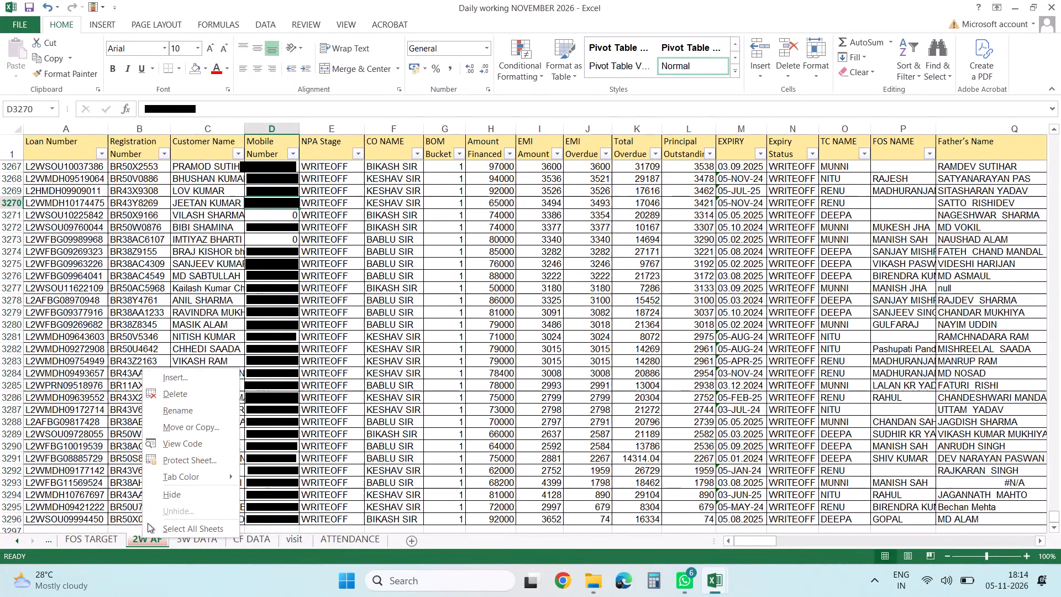
click(177, 399)
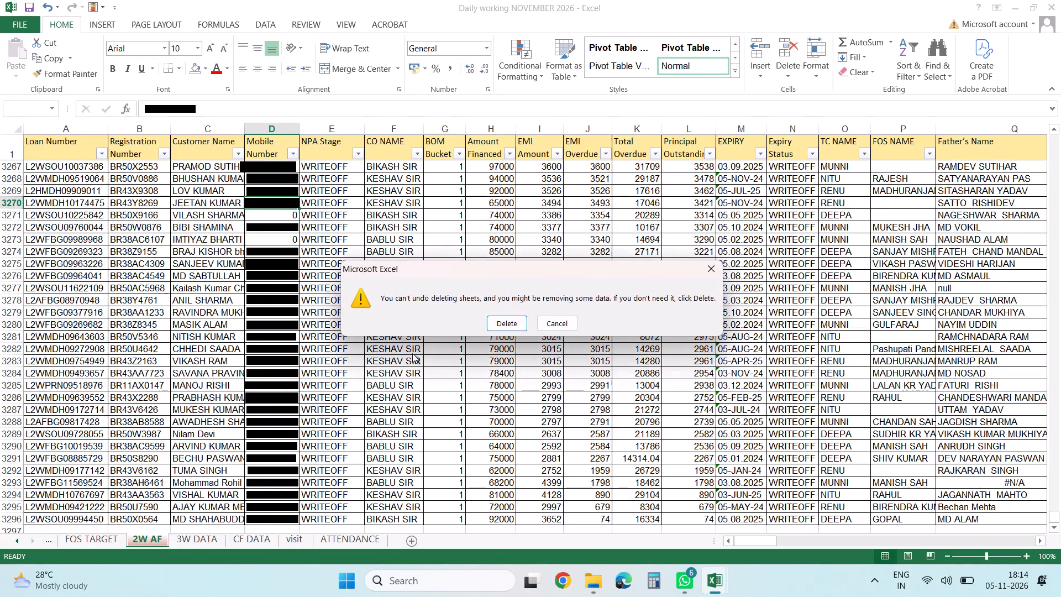
click(513, 323)
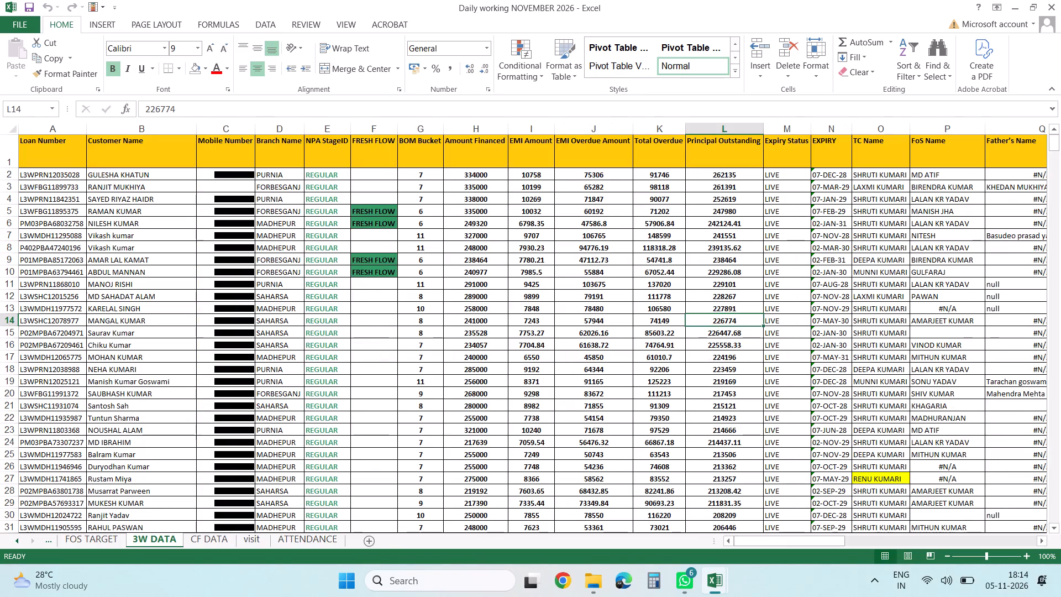
click(513, 323)
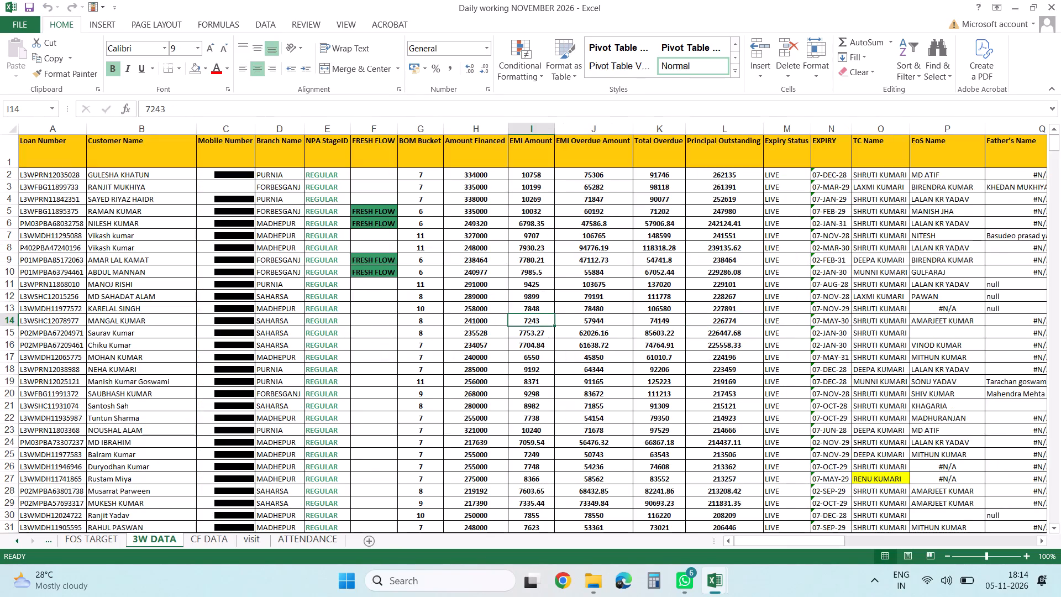
Add a new sheet after 3W DATA and name it 2W ALL.
click(372, 543)
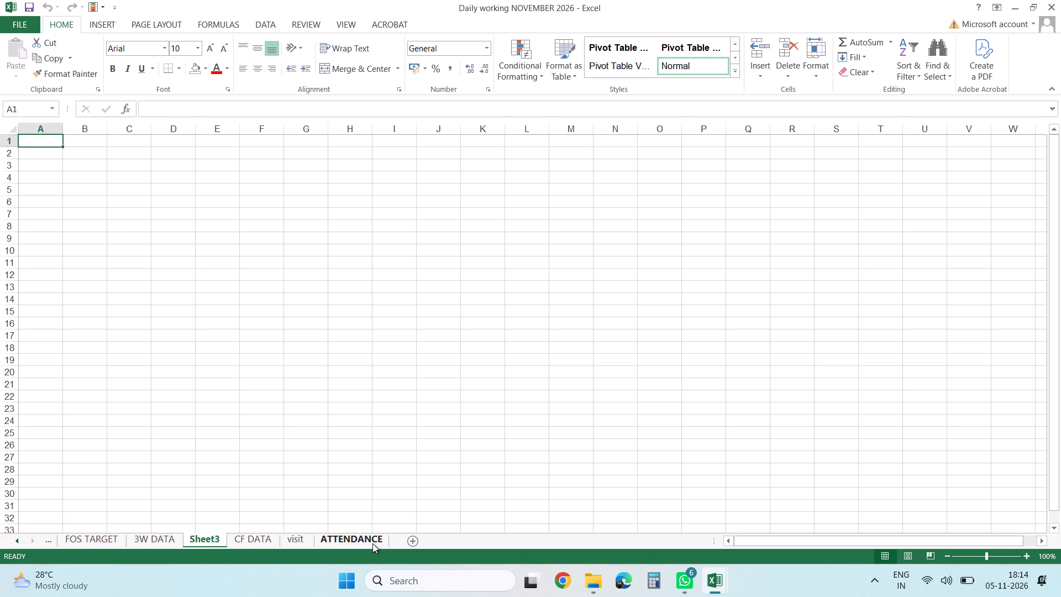
key(BackSpace)
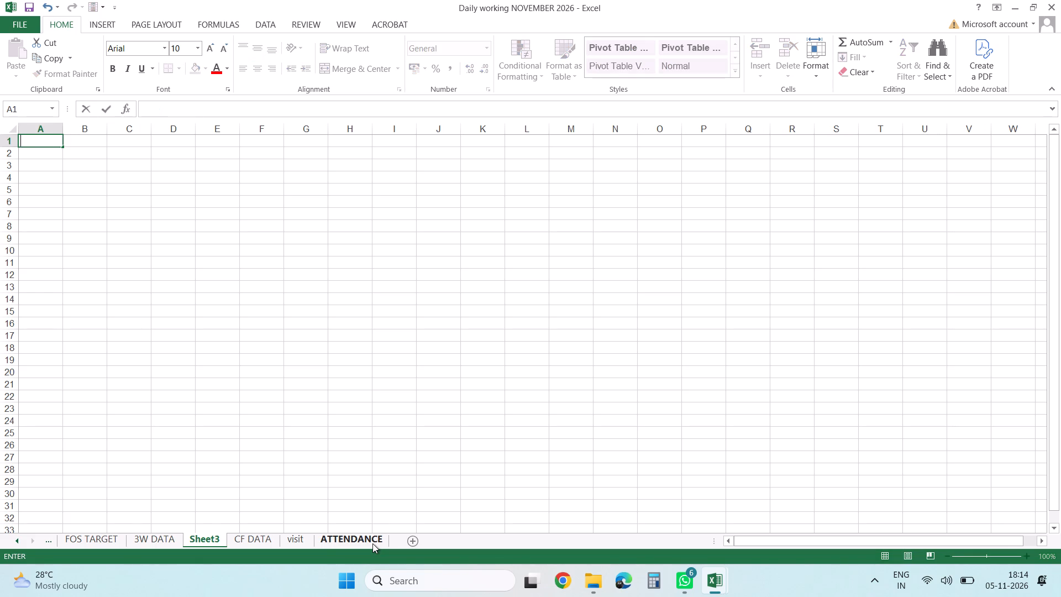
double_click(215, 537)
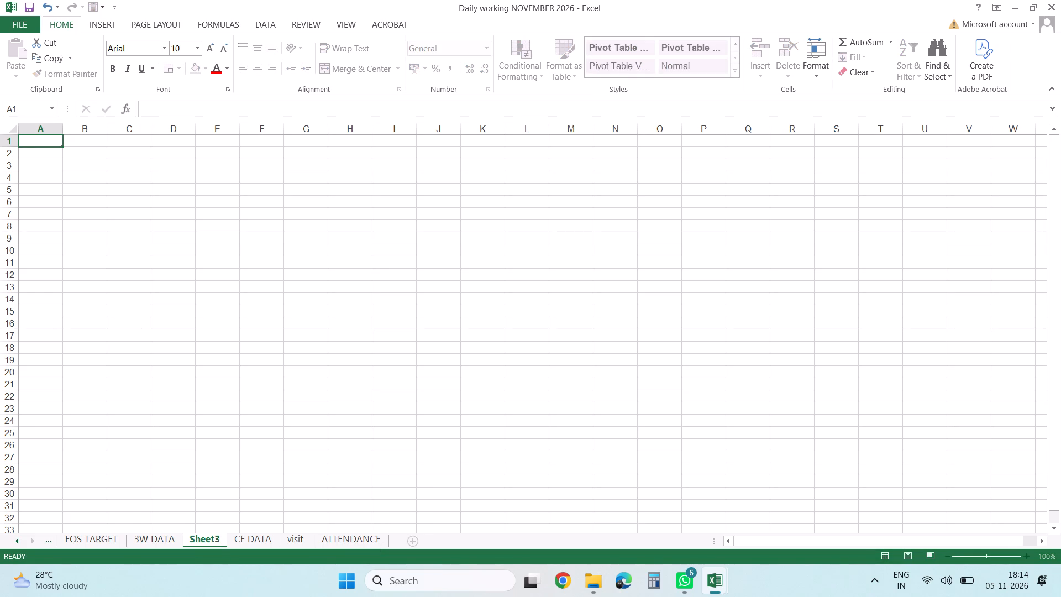
key(BackSpace)
text(2W ALL)
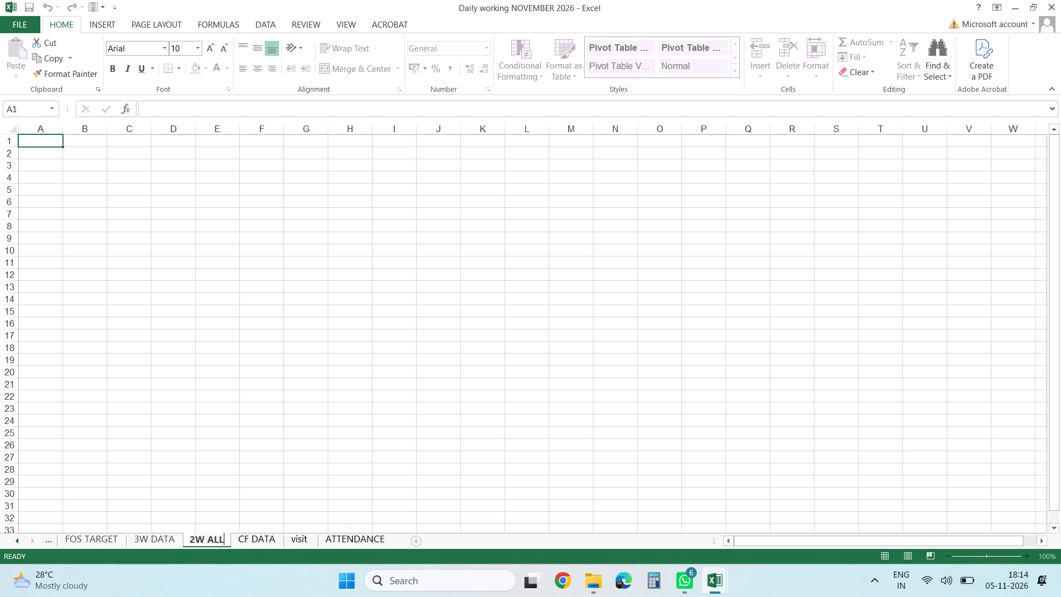
key(space)
key(Return)
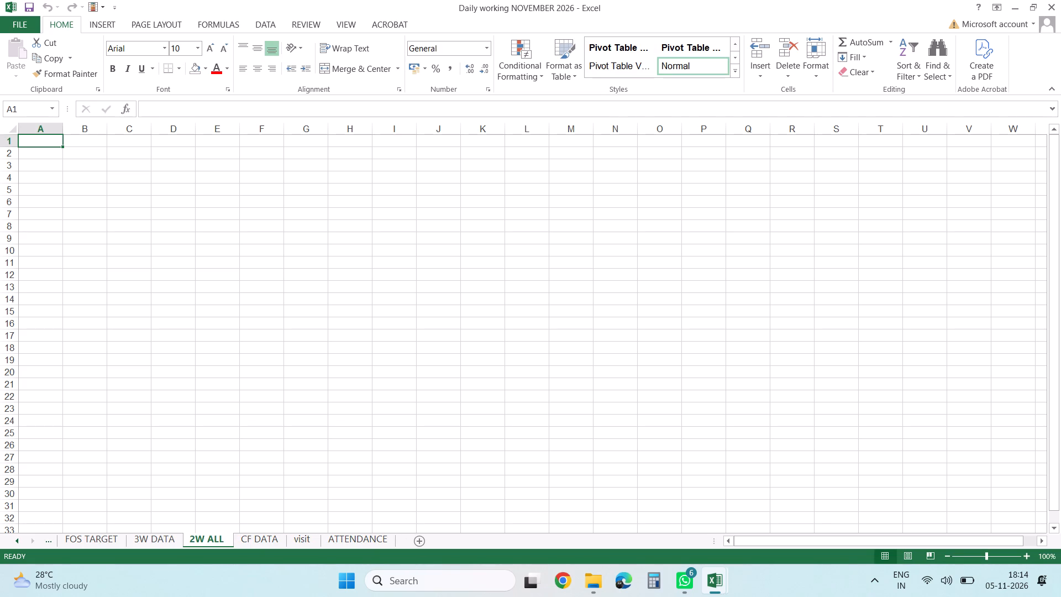
Open the BIKASH SIR workbook from the NOVEMBER MONTH 2026 folder.
click(581, 582)
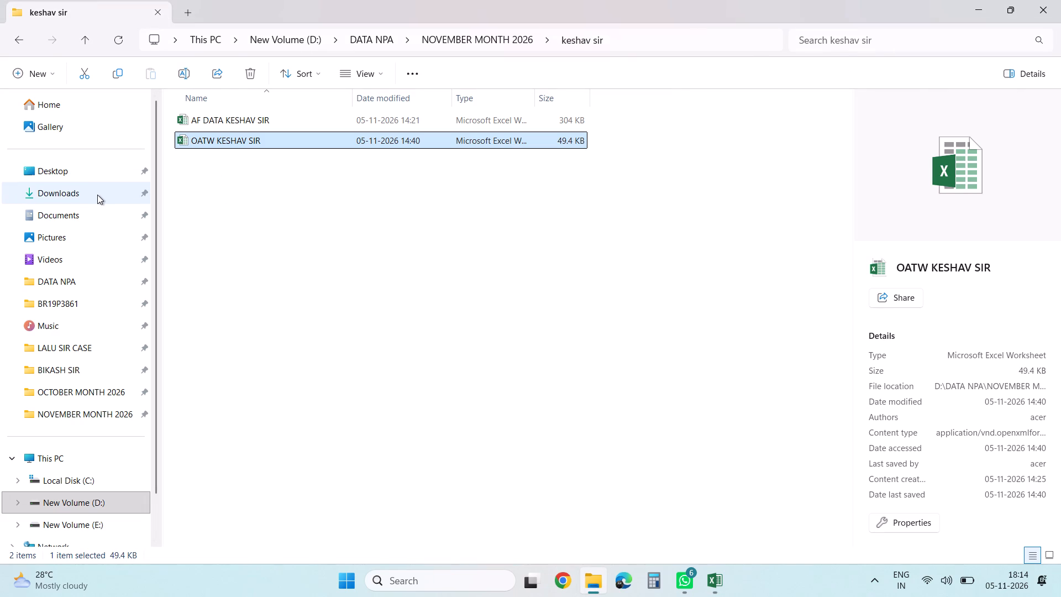
click(87, 38)
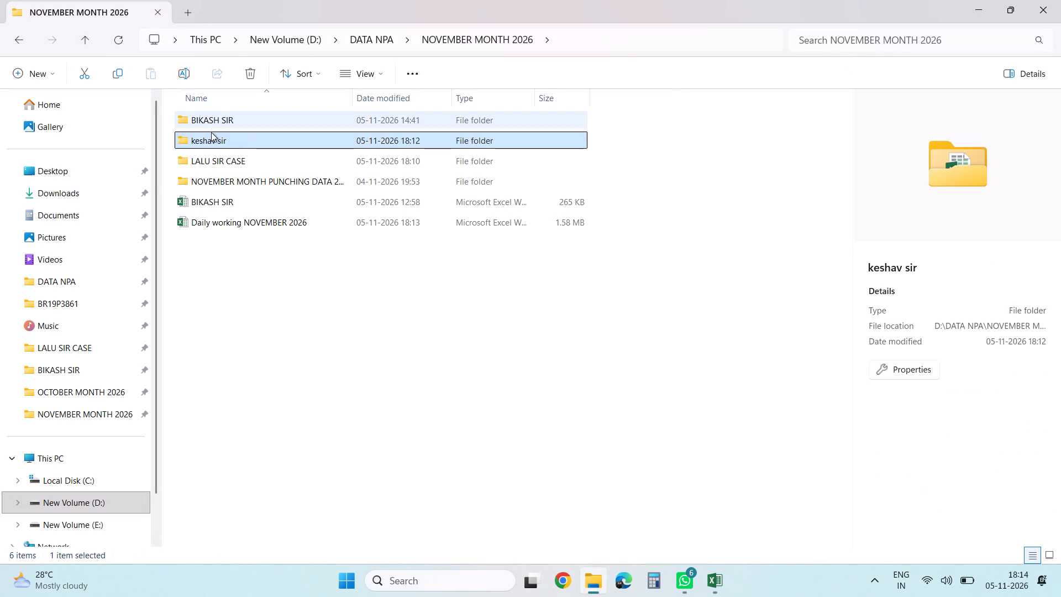
double_click(238, 126)
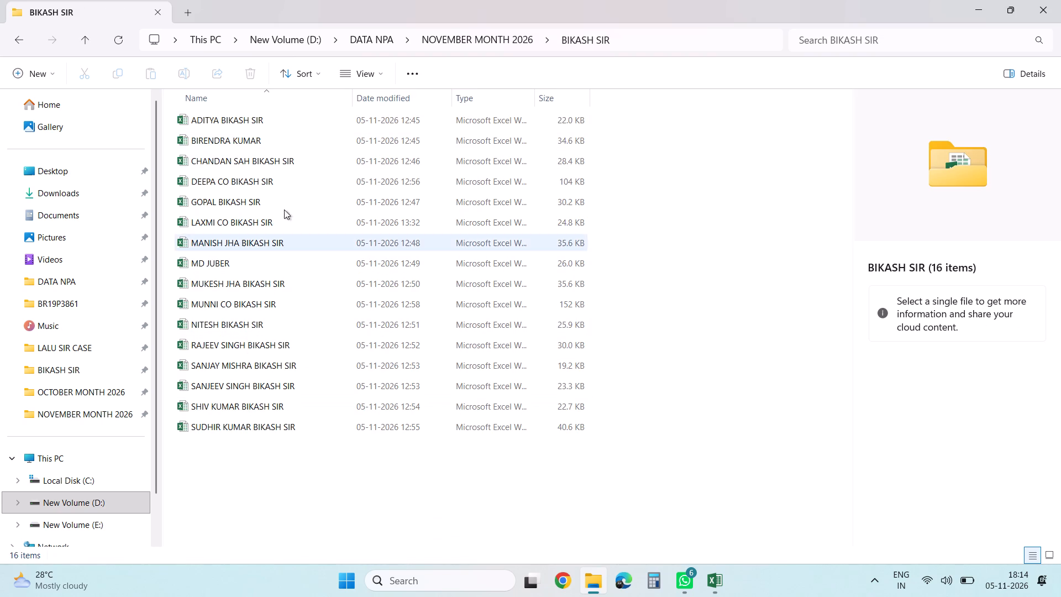
click(85, 40)
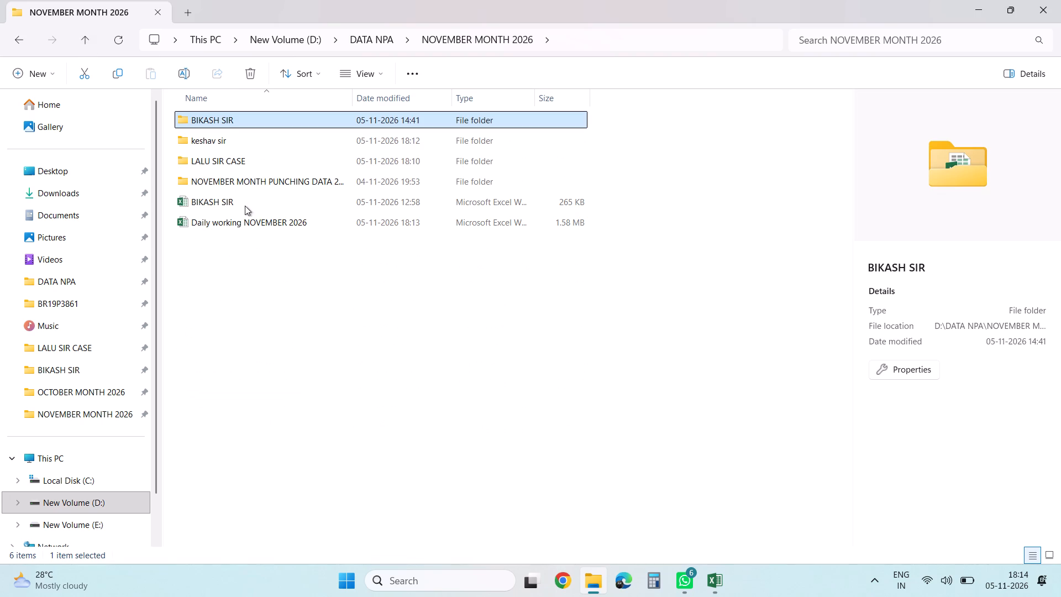
click(245, 207)
double_click(245, 207)
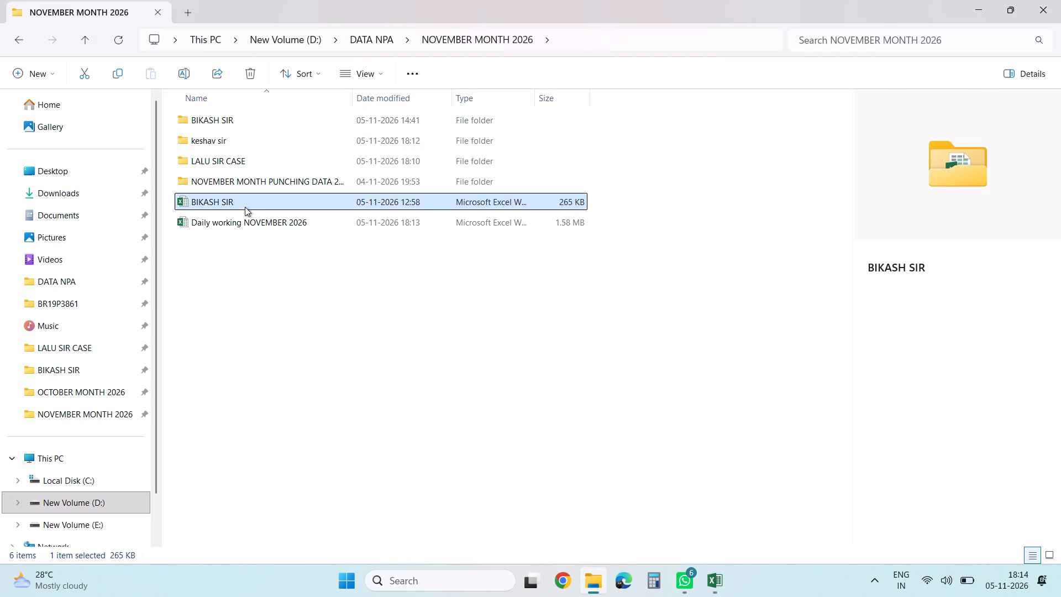
click(351, 266)
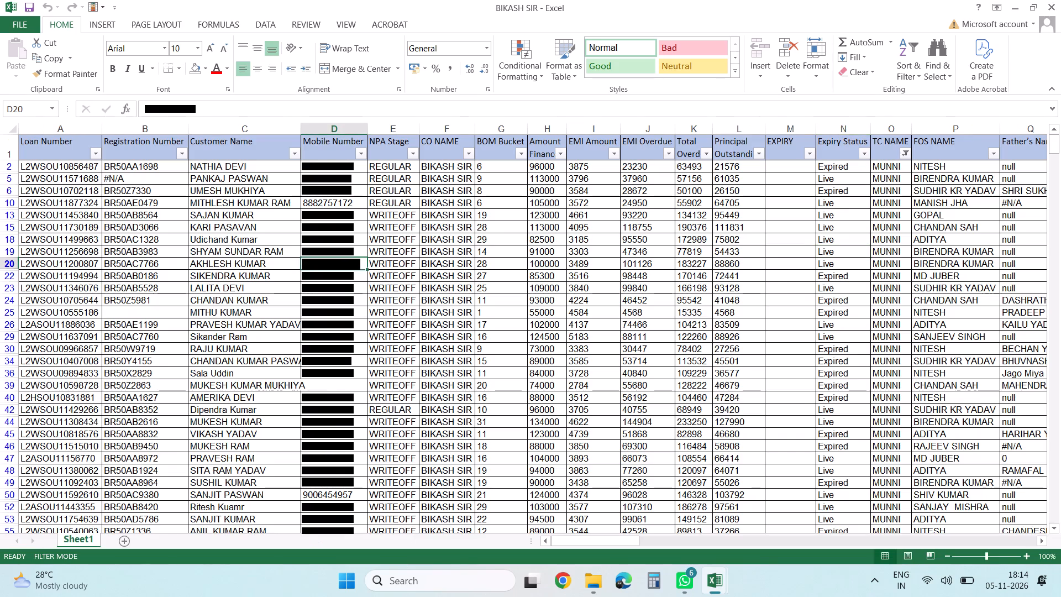
Clear the TC NAME filter on Sheet1 by removing and reapplying the header row filters.
click(69, 146)
key(ctrl+shift+l)
key(ctrl+shift+l)
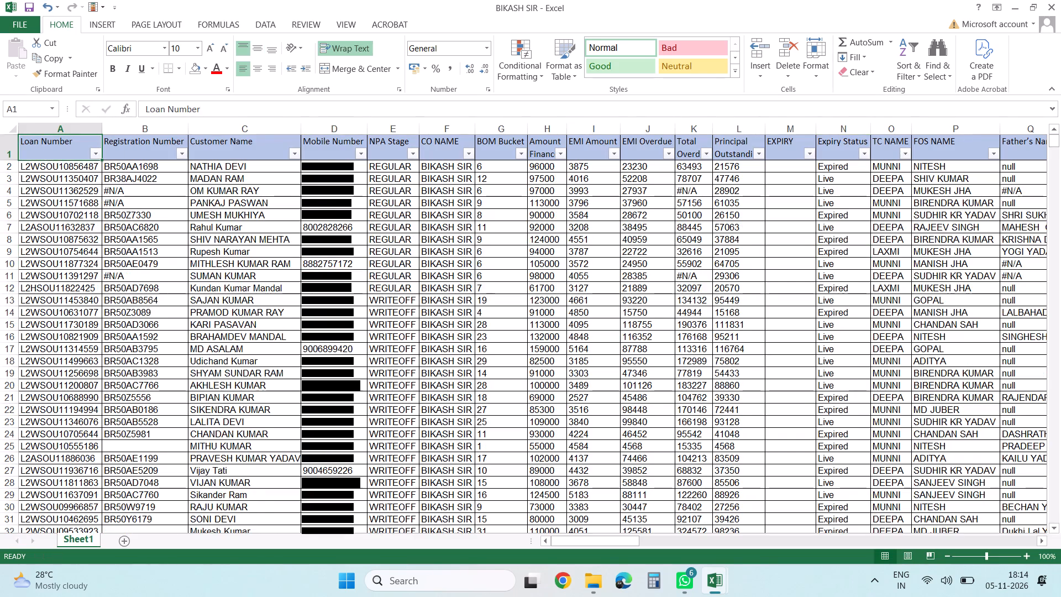
Copy the entire BIKASH SIR table, from the Loan Number header through the last record and last bordered column.
click(66, 132)
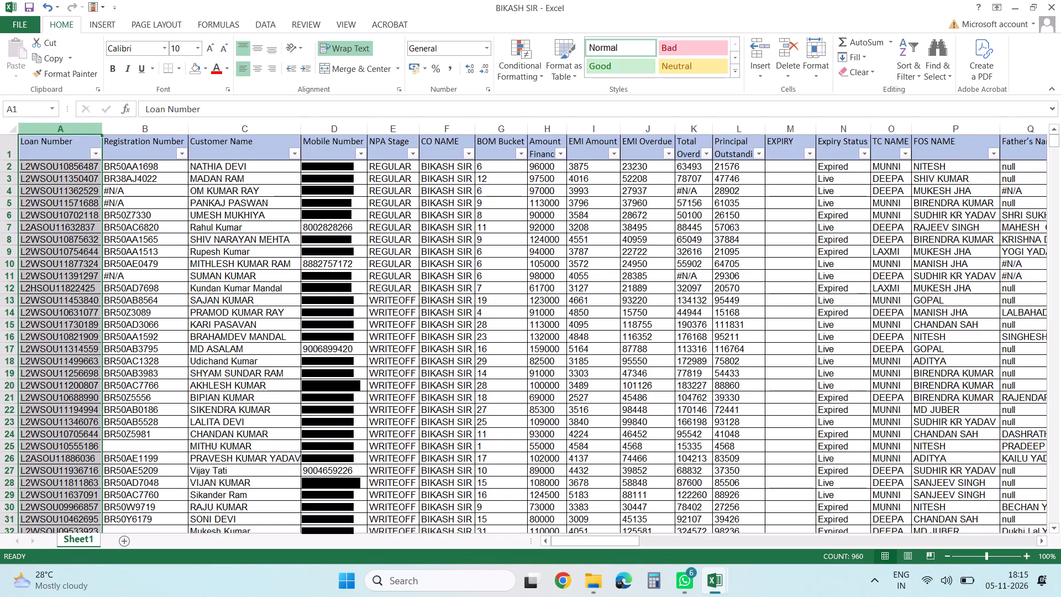
click(143, 226)
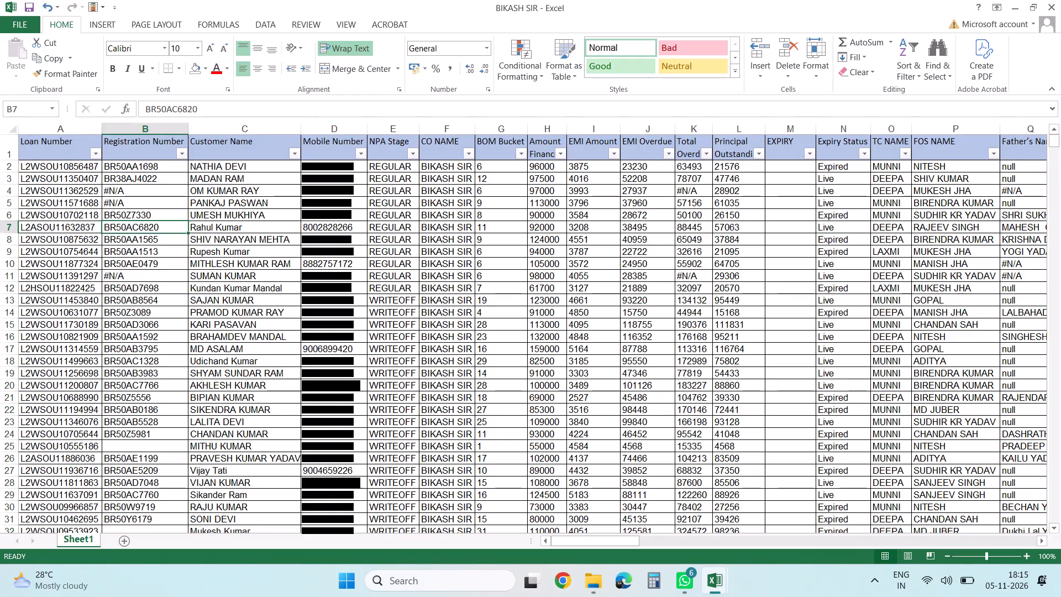
click(72, 151)
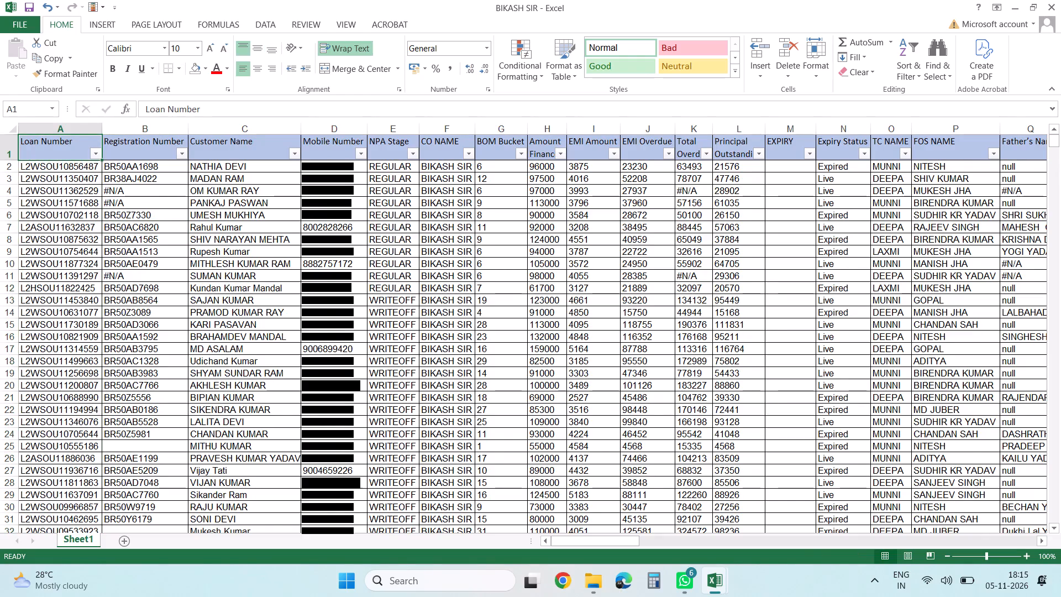
key(ctrl+Down)
key(ctrl+Up)
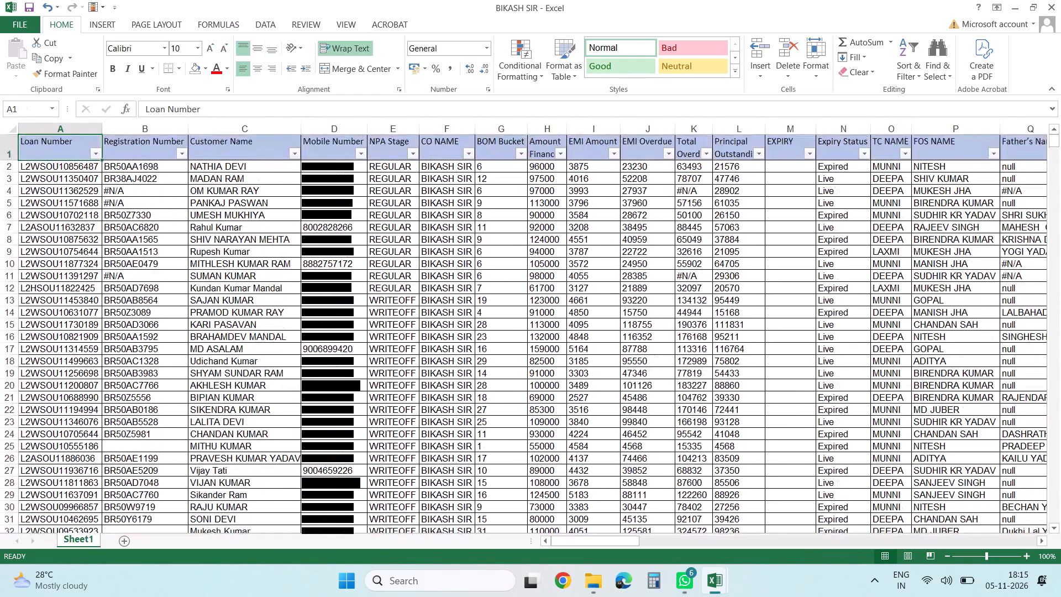
key(ctrl+Down)
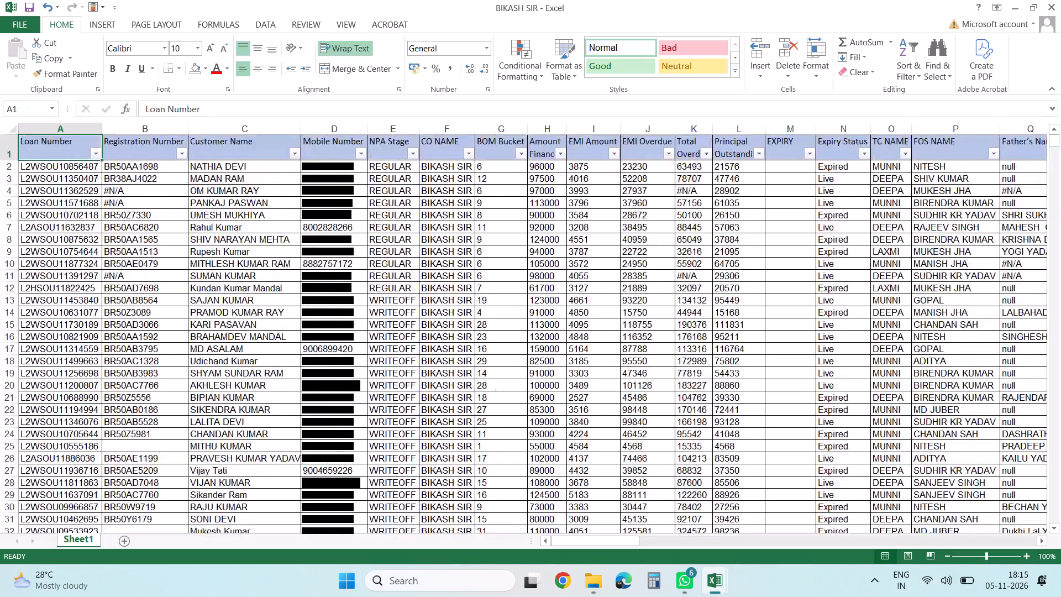
key(ctrl+Right)
key(Right)
key(Right)
key(Right)
key(Right)
key(Right)
key(Right)
key(Right)
key(Right)
key(Right)
key(Right)
key(Right)
key(Right)
key(Right)
key(Right)
key(Right)
key(Right)
key(Right)
key(Right)
key(Right)
key(Right)
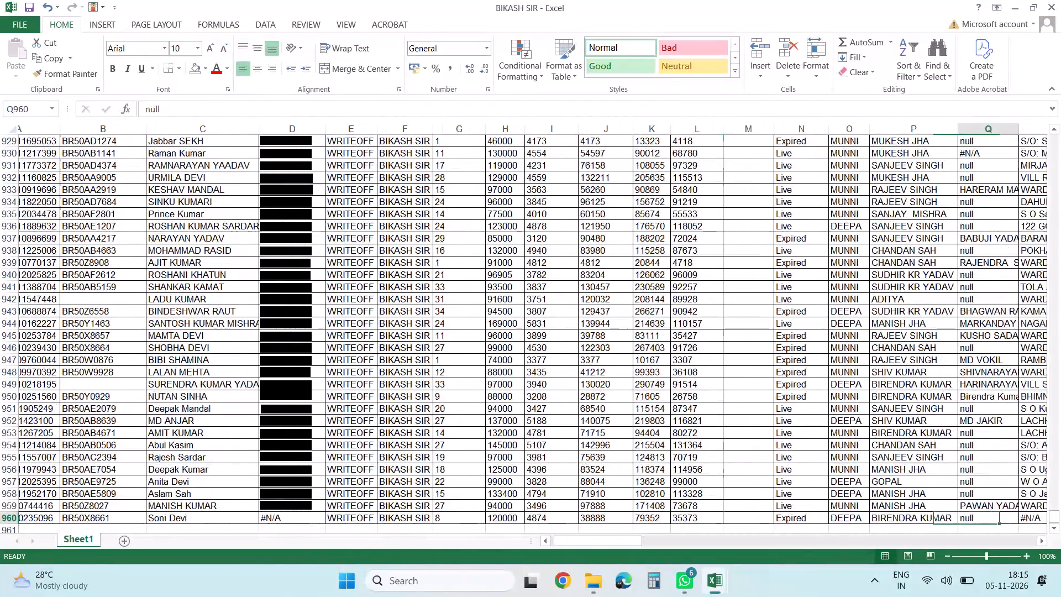
key(Right)
key(Right)
key(ctrl+shift+Left)
key(ctrl+shift+Left)
key(ctrl+shift+Left)
key(ctrl+shift+Left)
key(ctrl+shift+Left)
key(ctrl+shift+Left)
key(ctrl+shift+Left)
key(ctrl+shift+Left)
key(ctrl+shift+Left)
key(ctrl+shift+Left)
key(ctrl+shift+Left)
key(ctrl+shift+Left)
key(ctrl+shift+Left)
key(ctrl+shift+Left)
key(ctrl+shift+Left)
key(ctrl+shift+Left)
key(ctrl+shift+Left)
key(ctrl+shift+Left)
key(ctrl+shift+Left)
key(ctrl+shift+Left)
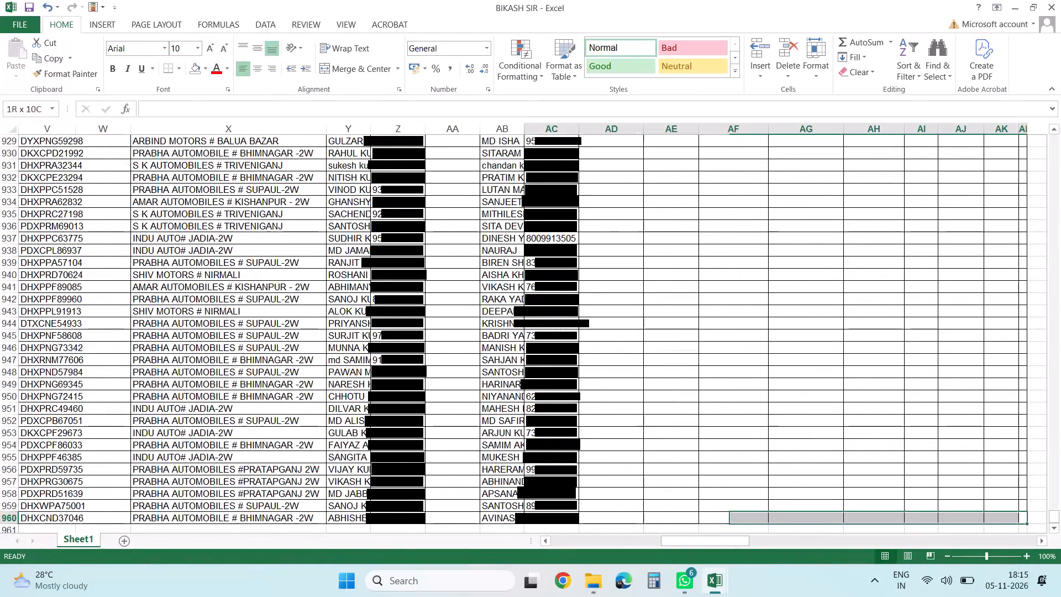
key(ctrl+shift+Up)
key(ctrl+shift+Up)
key(ctrl+shift+Up)
key(ctrl+shift+Up)
key(ctrl+shift+Up)
key(ctrl+shift+Up)
key(ctrl+shift+Up)
key(ctrl+shift+Up)
key(ctrl+shift+Up)
key(ctrl+shift+Up)
key(ctrl+shift+Up)
key(ctrl+shift+Up)
key(ctrl+shift+Up)
key(ctrl+shift+Up)
key(ctrl+shift+Up)
key(ctrl+shift+Up)
key(ctrl+shift+Up)
key(ctrl+shift+Up)
key(ctrl+shift+Up)
key(ctrl+shift+Up)
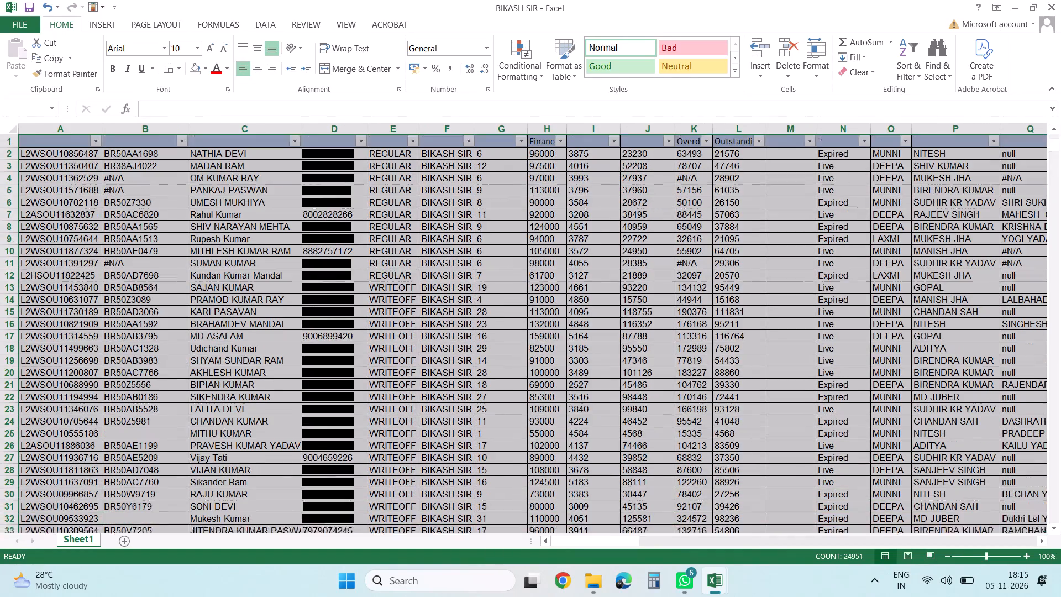
key(ctrl+c)
key(ctrl+c)
key(ctrl+c)
key(ctrl+c)
key(ctrl+c)
key(ctrl+c)
key(ctrl+c)
key(ctrl+c)
key(ctrl+c)
key(ctrl+c)
key(ctrl+c)
key(ctrl+c)
key(ctrl+c)
key(ctrl+c)
key(ctrl+c)
key(ctrl+c)
key(ctrl+c)
key(ctrl+c)
key(ctrl+c)
key(ctrl+c)
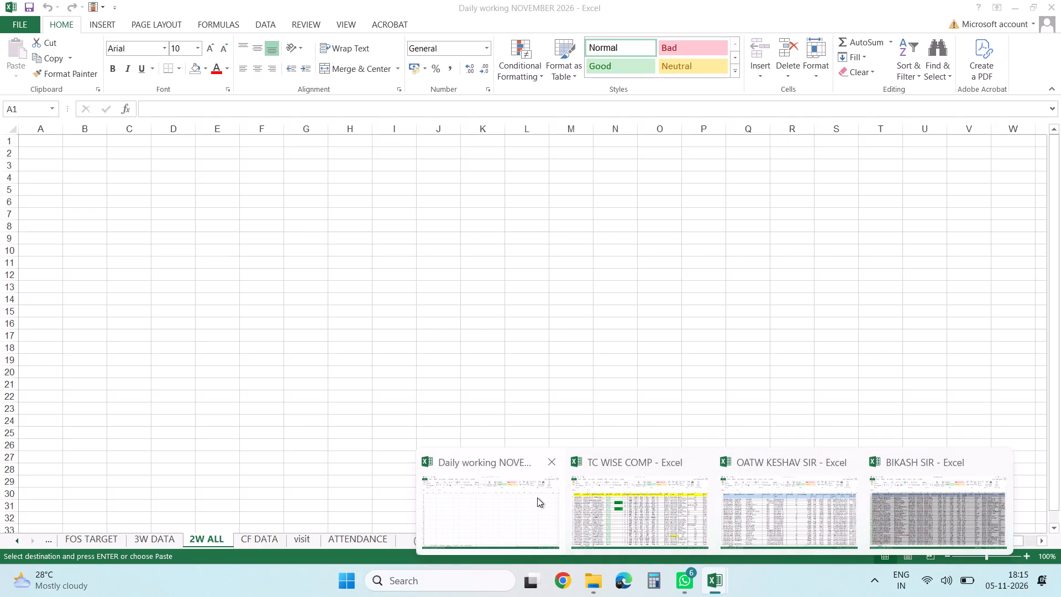
Paste the copied table into the 2W ALL sheet of Daily working NOVEMBER 2026, starting at cell A1.
click(537, 505)
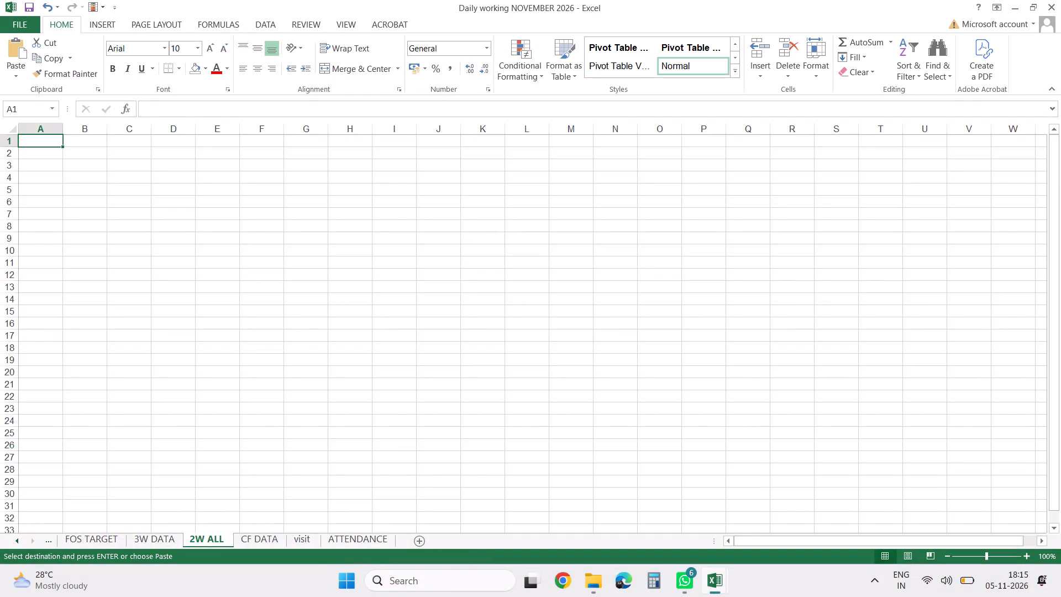
click(208, 226)
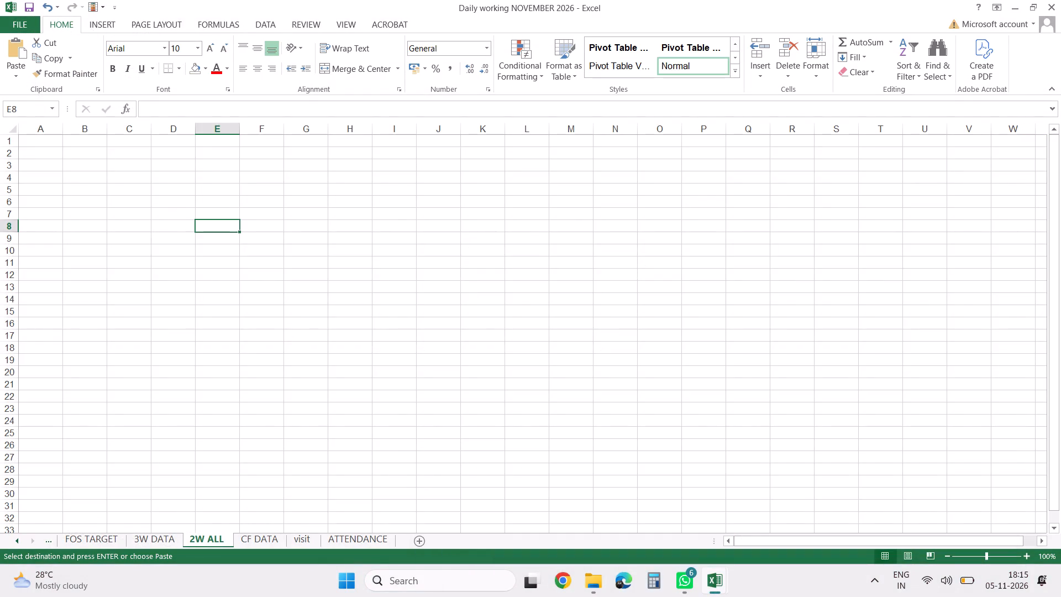
click(45, 138)
key(ctrl+v)
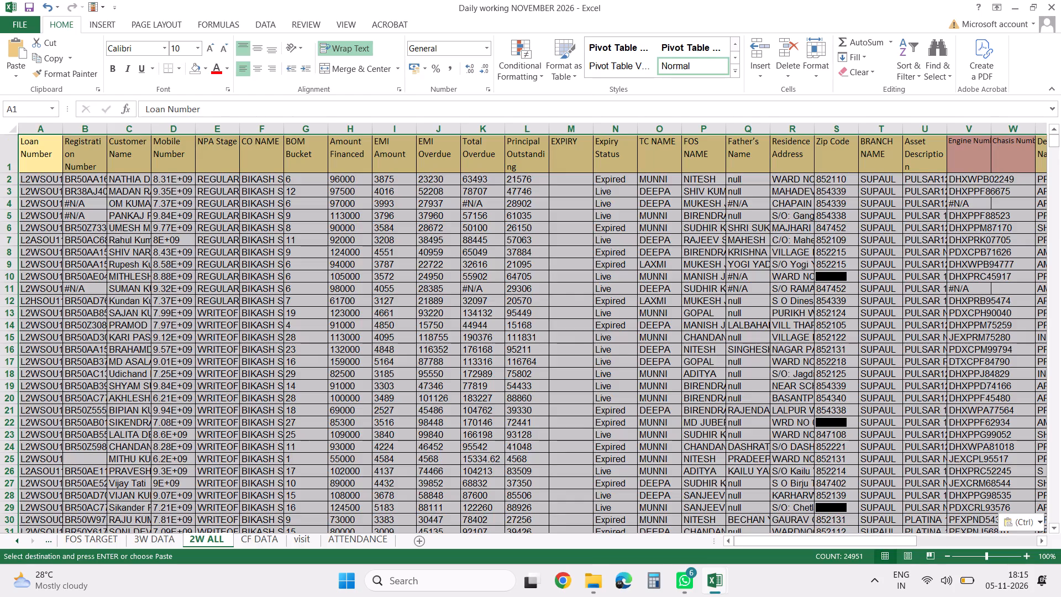
Auto-fit all column widths on the 2W ALL sheet to their contents.
click(301, 205)
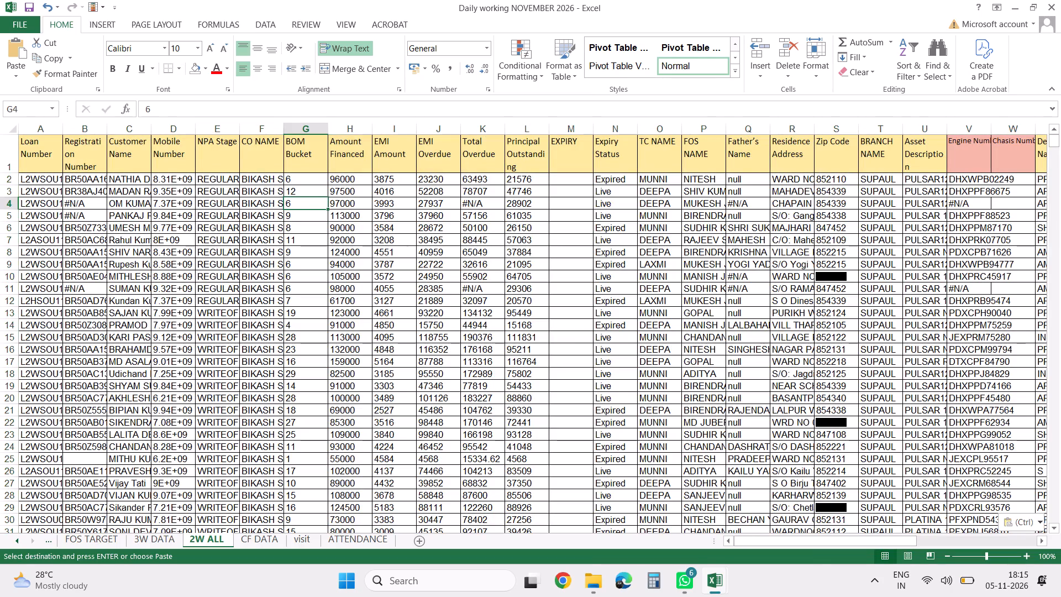
scroll(475, 187, down, 2)
scroll(475, 187, up, 6)
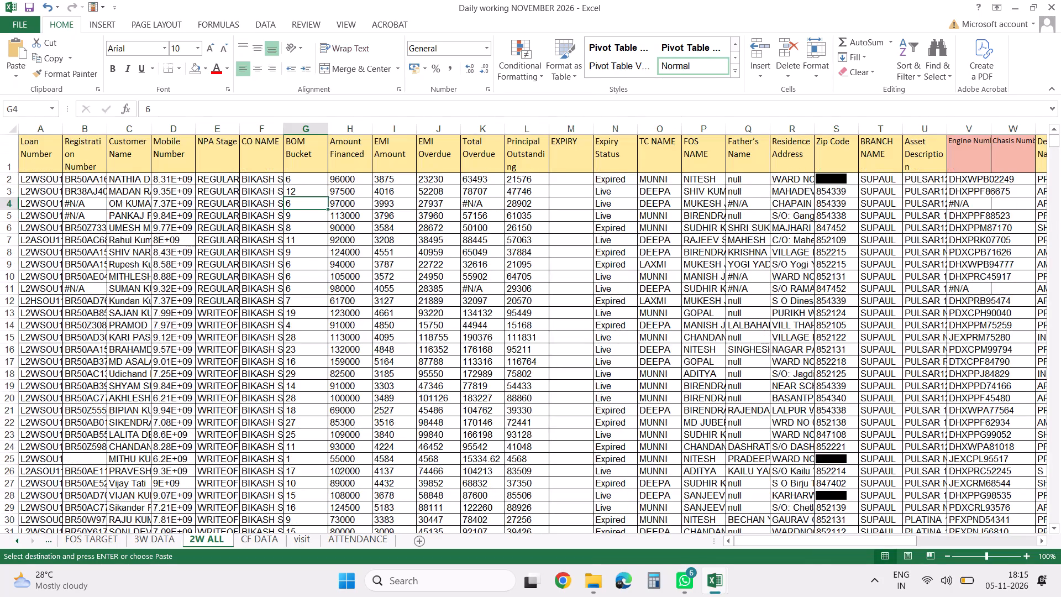
click(484, 241)
scroll(484, 241, down, 2)
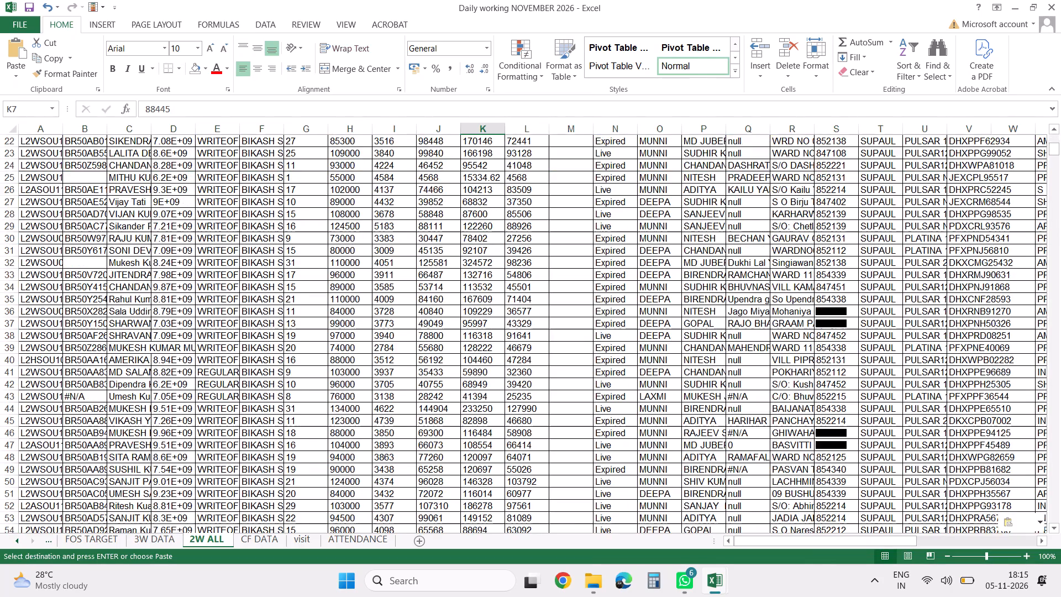
scroll(484, 241, up, 6)
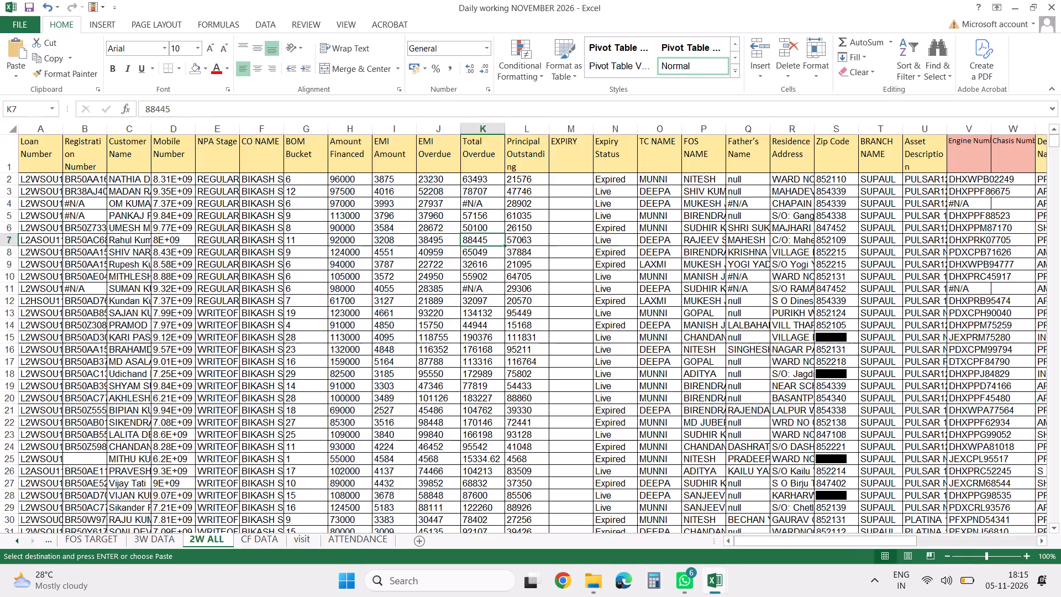
click(12, 130)
double_click(61, 127)
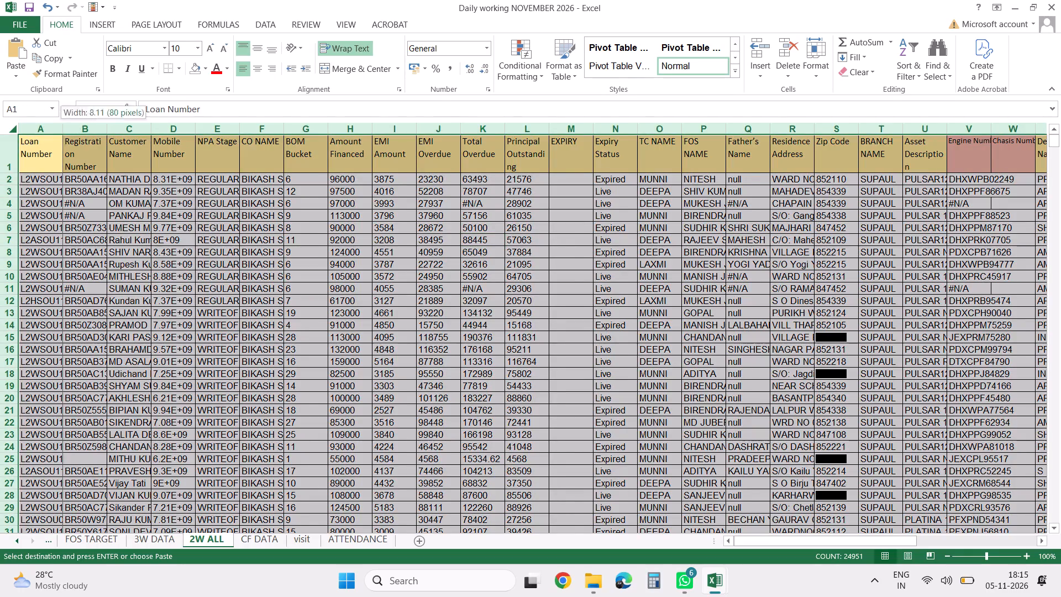
Examine the pasted records on the 2W ALL sheet from the first rows downward.
click(251, 284)
scroll(251, 284, down, 13)
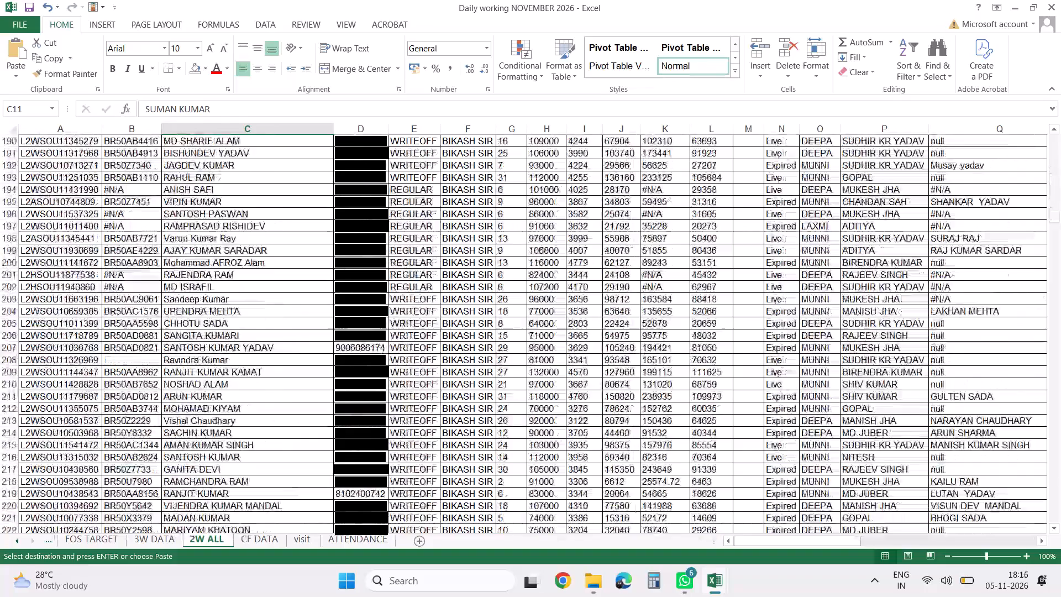
scroll(251, 284, down, 10)
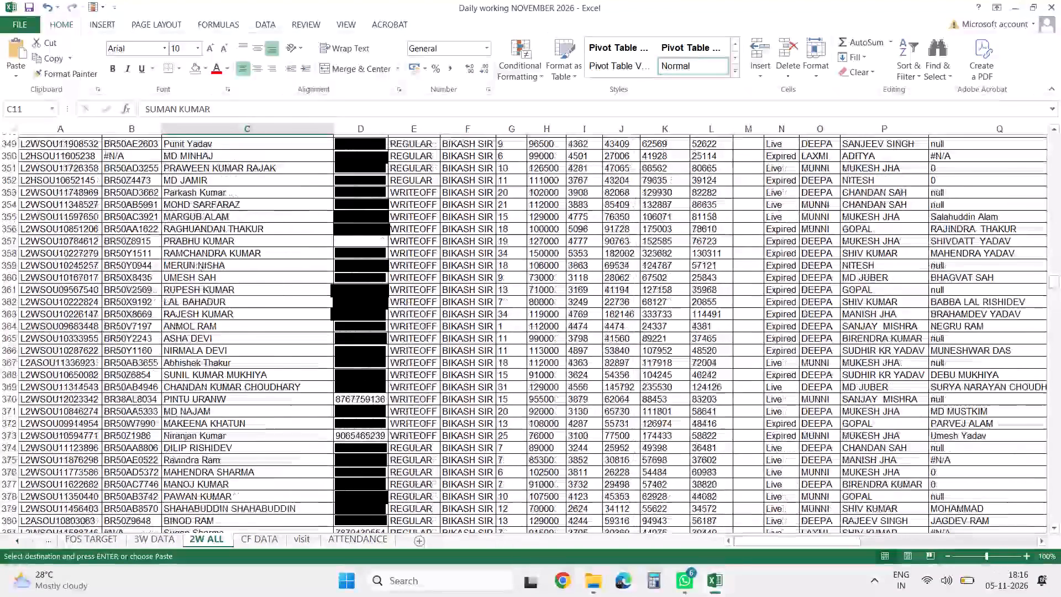
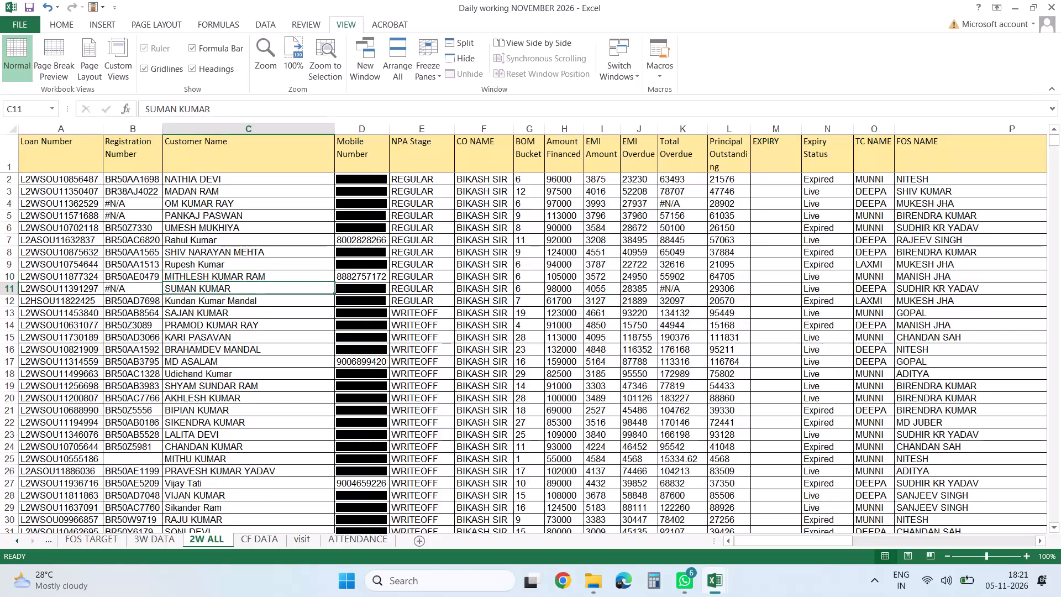
Examine the last records of the 2W ALL sheet and the empty rows below the pasted table.
key(Down)
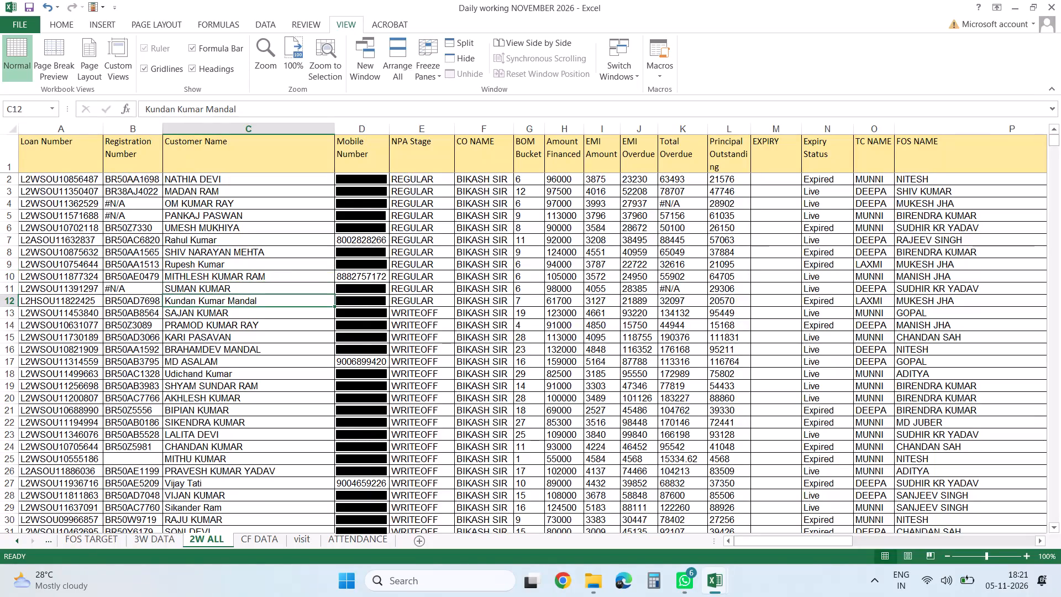
key(Left)
key(Left)
key(ctrl+Down)
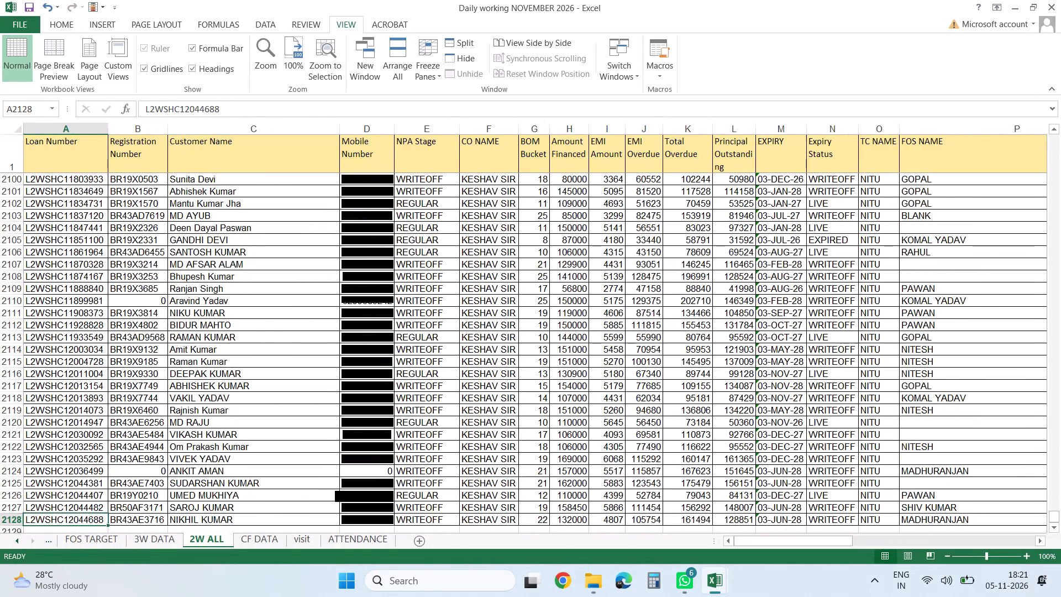
key(Down)
key(Down)
key(Down)
key(Down)
key(Down)
key(Down)
key(Down)
key(Down)
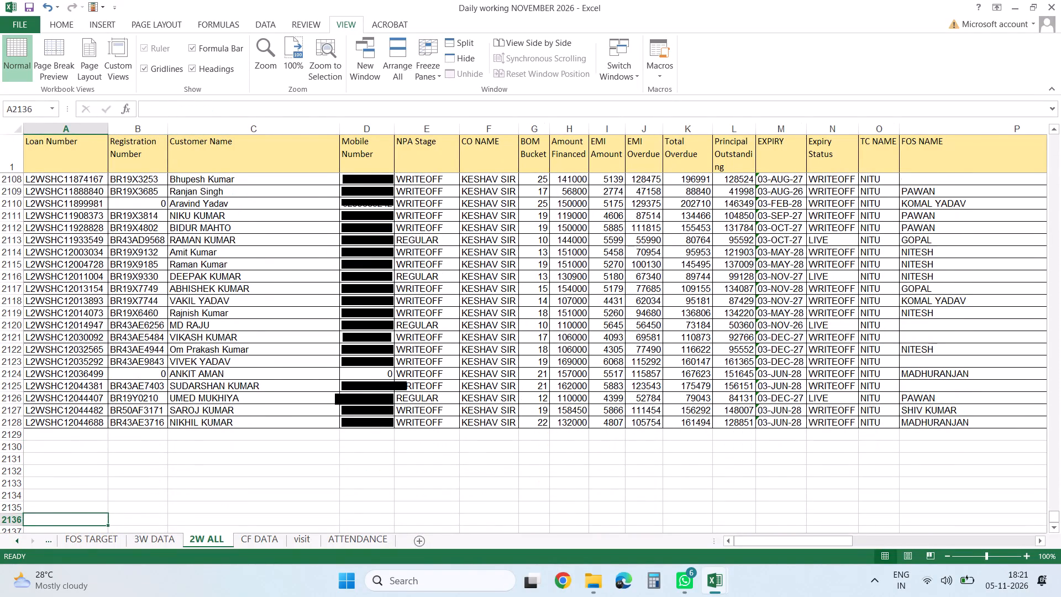
Save the Daily working NOVEMBER 2026 workbook with the pasted 2W ALL data.
click(232, 313)
key(ctrl+s)
key(ctrl+s)
key(ctrl+s)
key(ctrl+s)
key(ctrl+s)
key(ctrl+s)
key(ctrl+s)
key(ctrl+s)
key(ctrl+s)
key(ctrl+s)
key(ctrl+s)
key(ctrl+s)
key(ctrl+s)
key(ctrl+s)
key(ctrl+s)
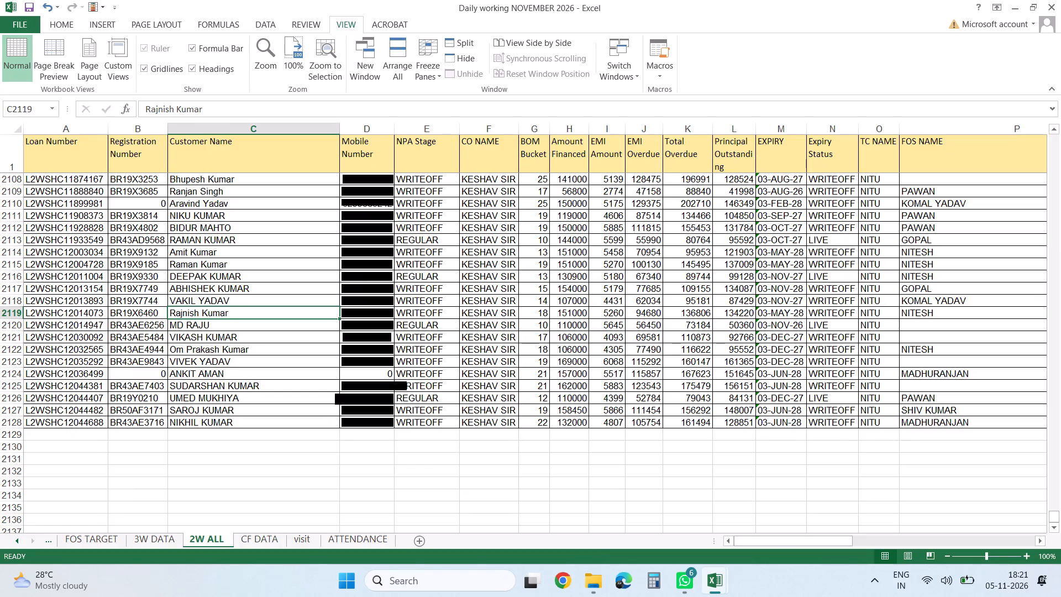
Insert a new blank worksheet between the visit and ATTENDANCE sheets.
scroll(633, 274, down, 5)
scroll(633, 274, up, 13)
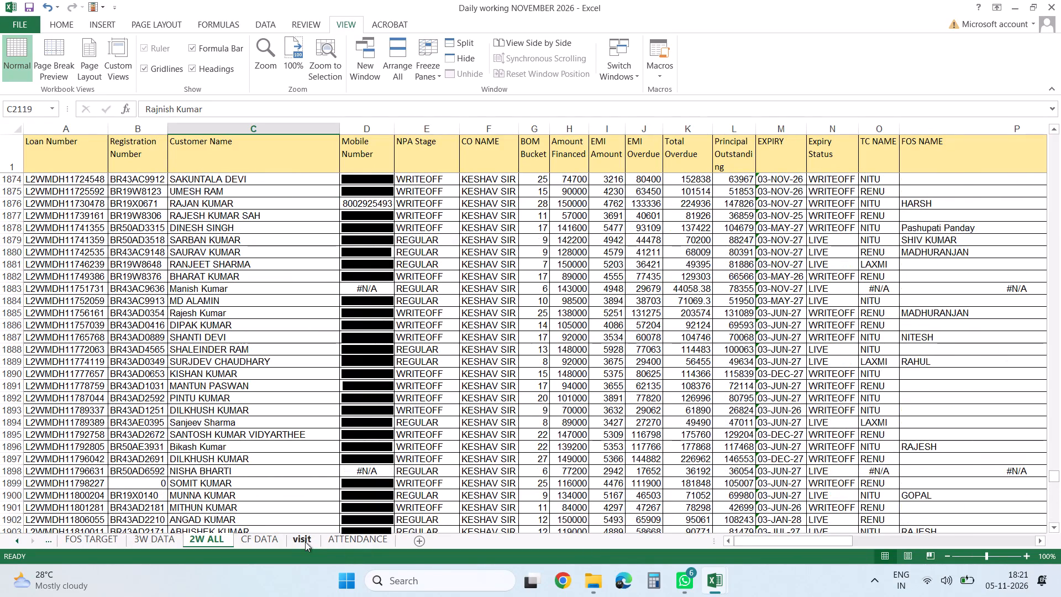
click(305, 542)
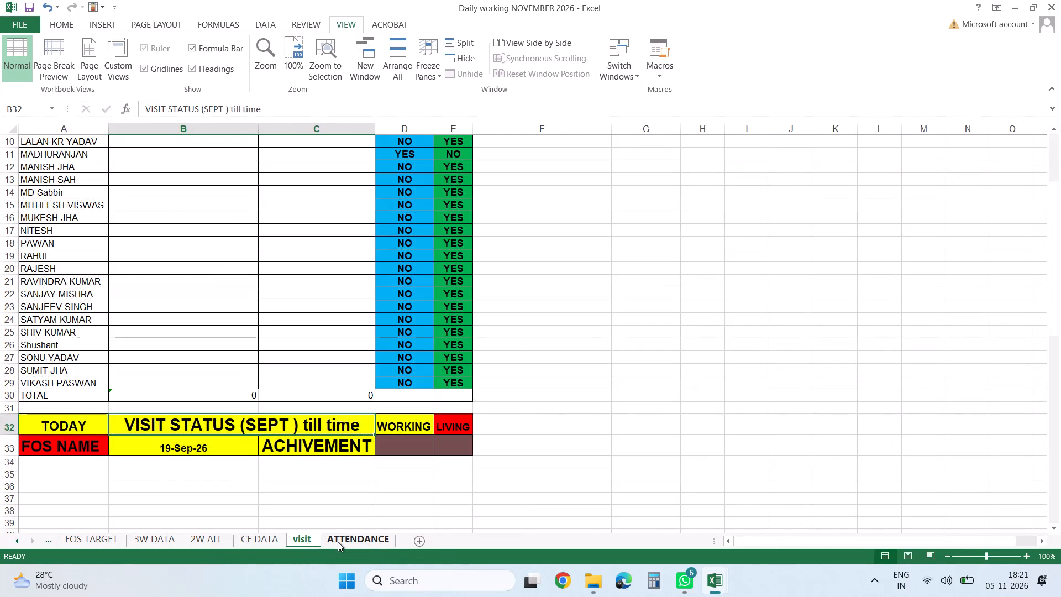
click(422, 543)
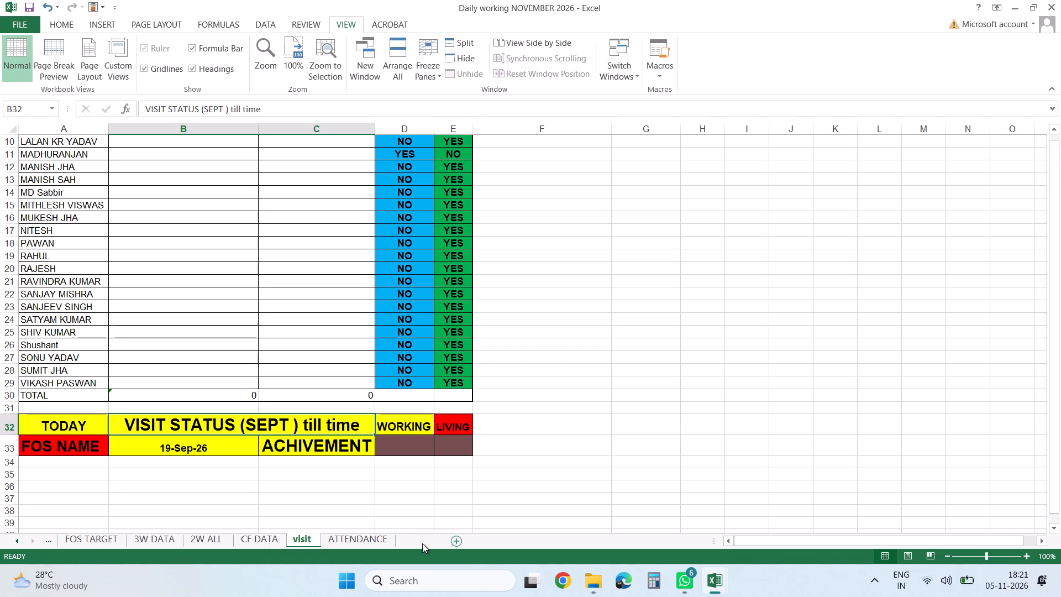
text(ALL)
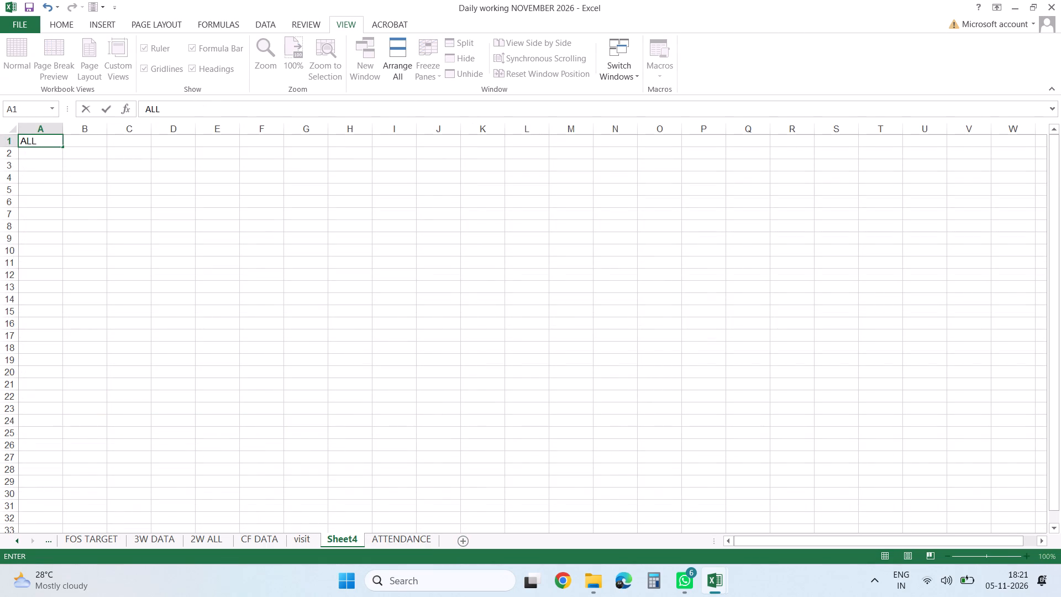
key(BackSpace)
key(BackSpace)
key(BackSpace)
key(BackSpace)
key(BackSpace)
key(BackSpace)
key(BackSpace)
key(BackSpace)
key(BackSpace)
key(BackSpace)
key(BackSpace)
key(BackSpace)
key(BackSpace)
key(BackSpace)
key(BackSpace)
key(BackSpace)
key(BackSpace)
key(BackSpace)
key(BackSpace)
Rename the new blank sheet after visit as ALLOCATION.
double_click(361, 543)
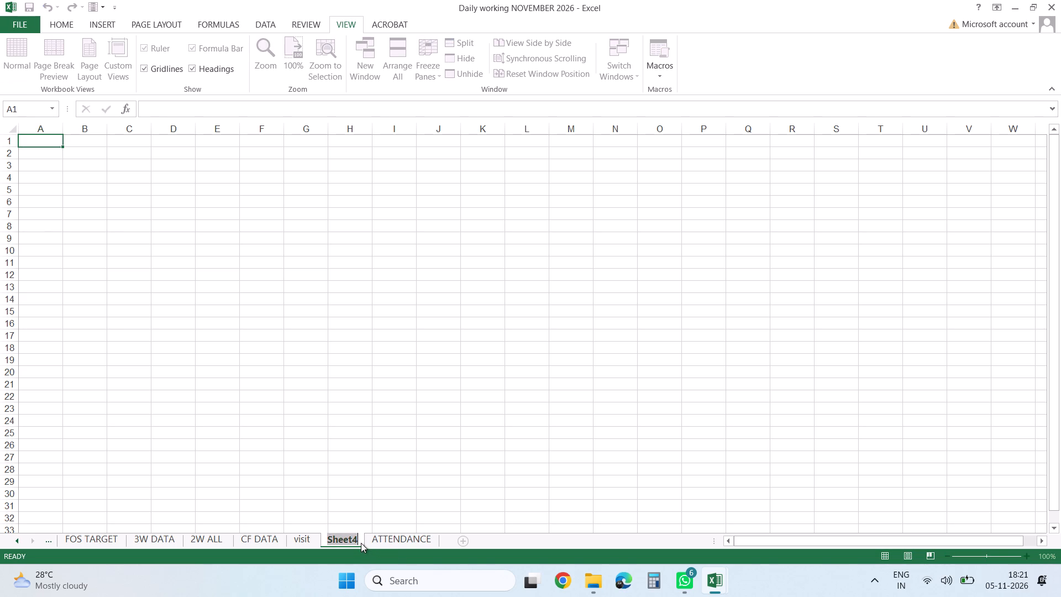
key(BackSpace)
text(ALL)
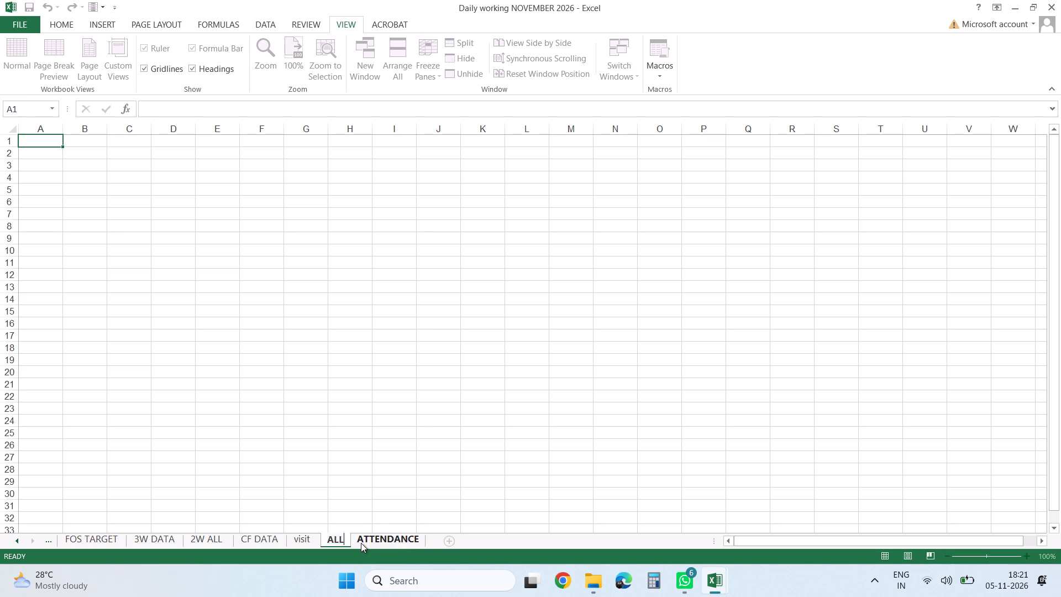
key(space)
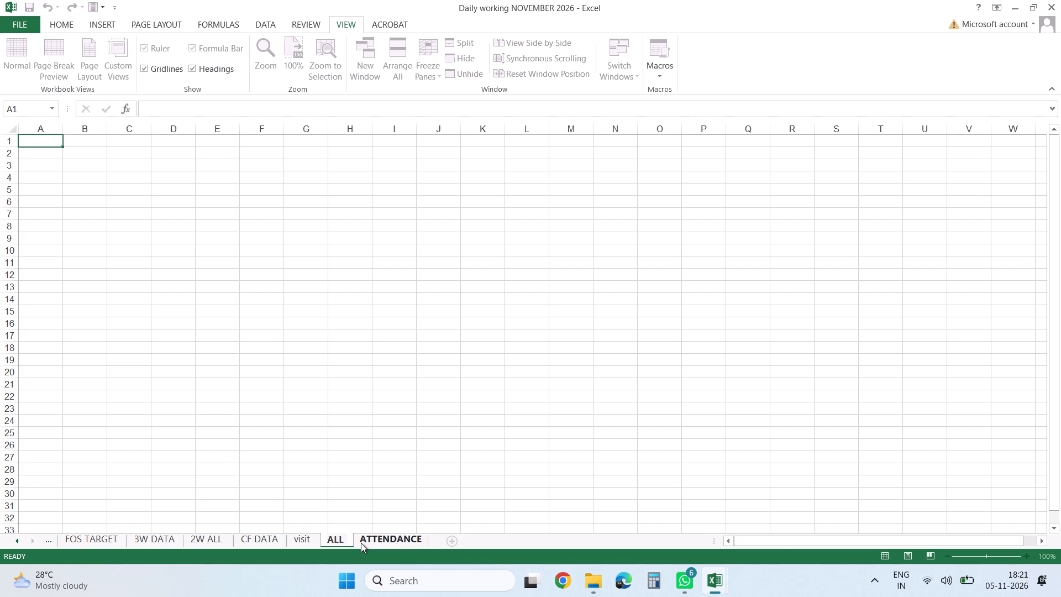
text(CAS)
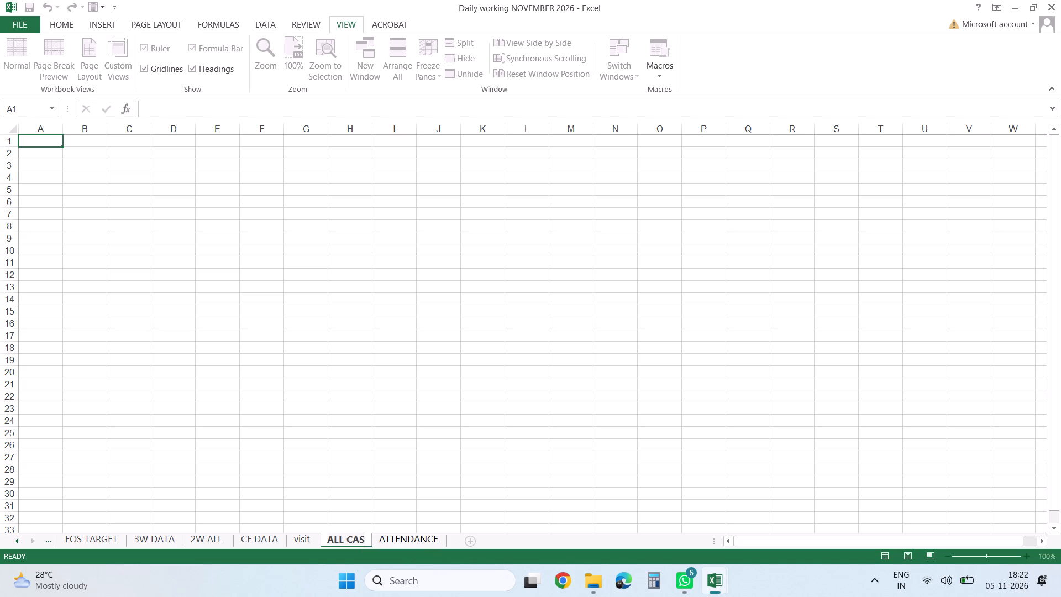
key(BackSpace)
key(BackSpace)
key(BackSpace)
key(BackSpace)
key(BackSpace)
key(BackSpace)
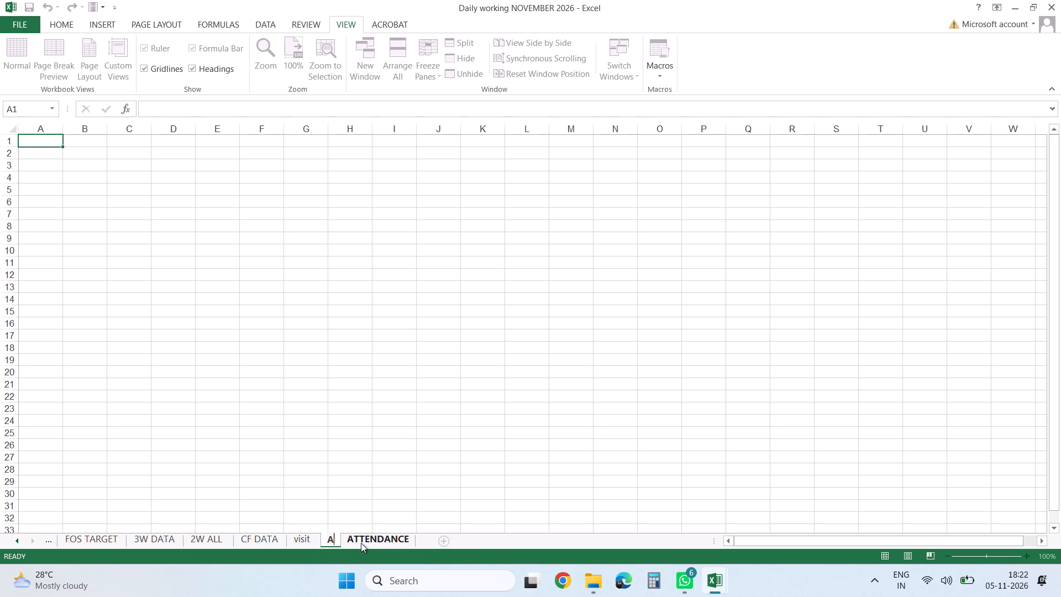
key(BackSpace)
text(ALLO)
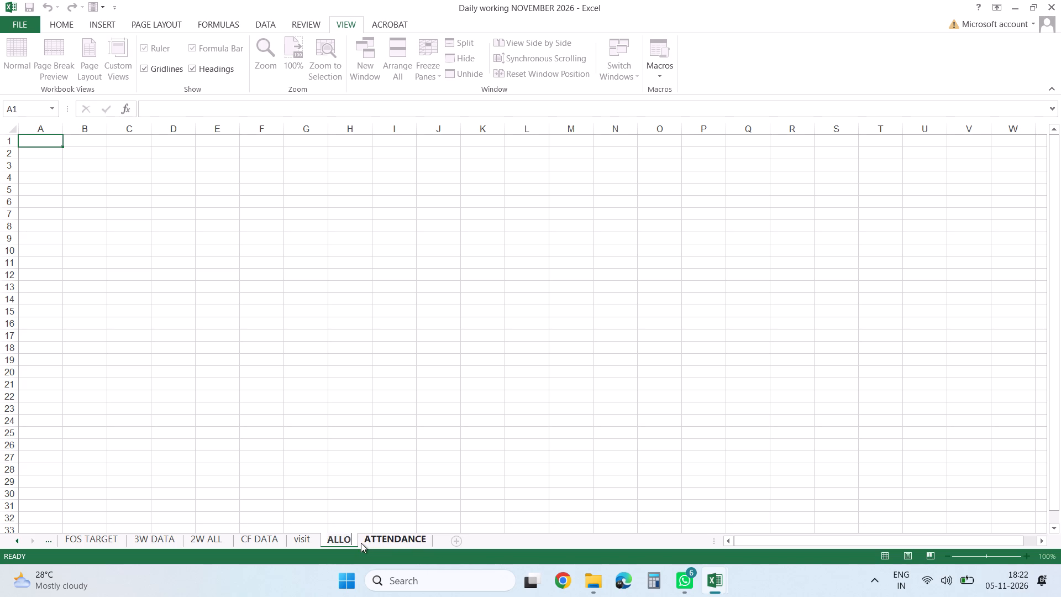
text(CATION)
key(Return)
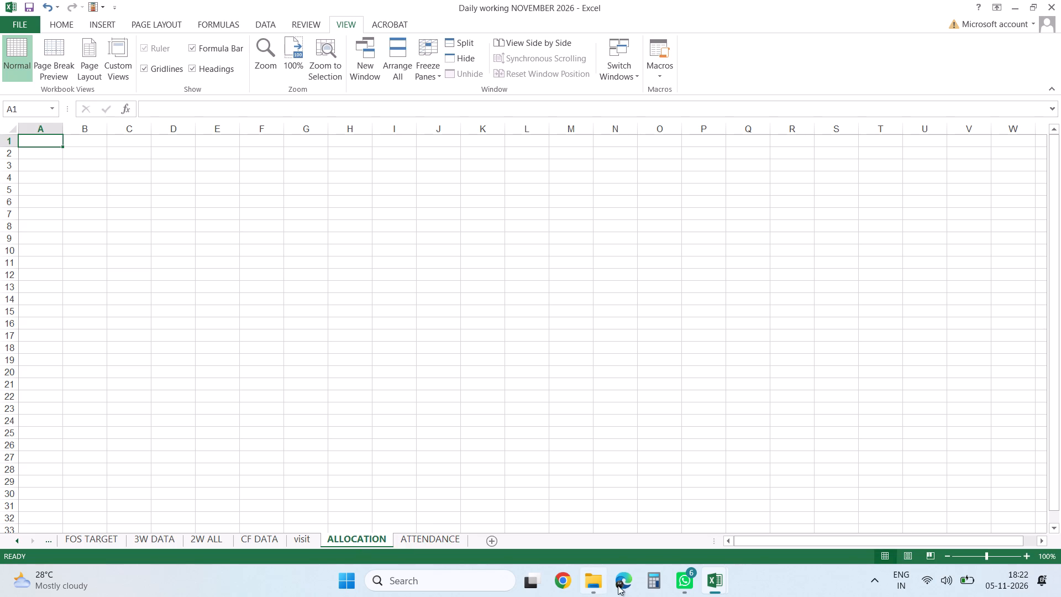
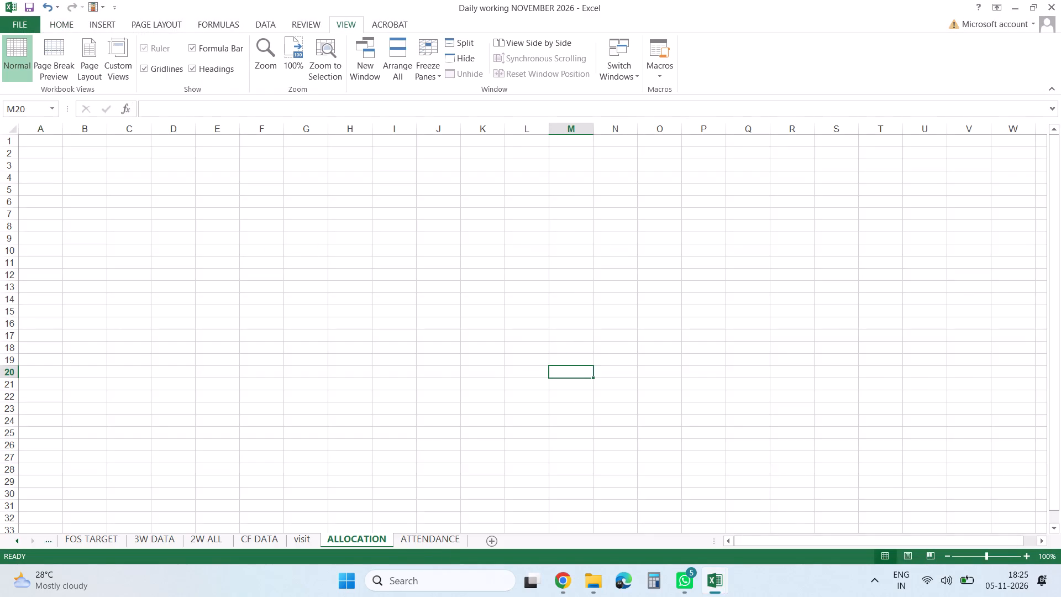
Switch to File Explorer and open the Downloads folder.
click(596, 591)
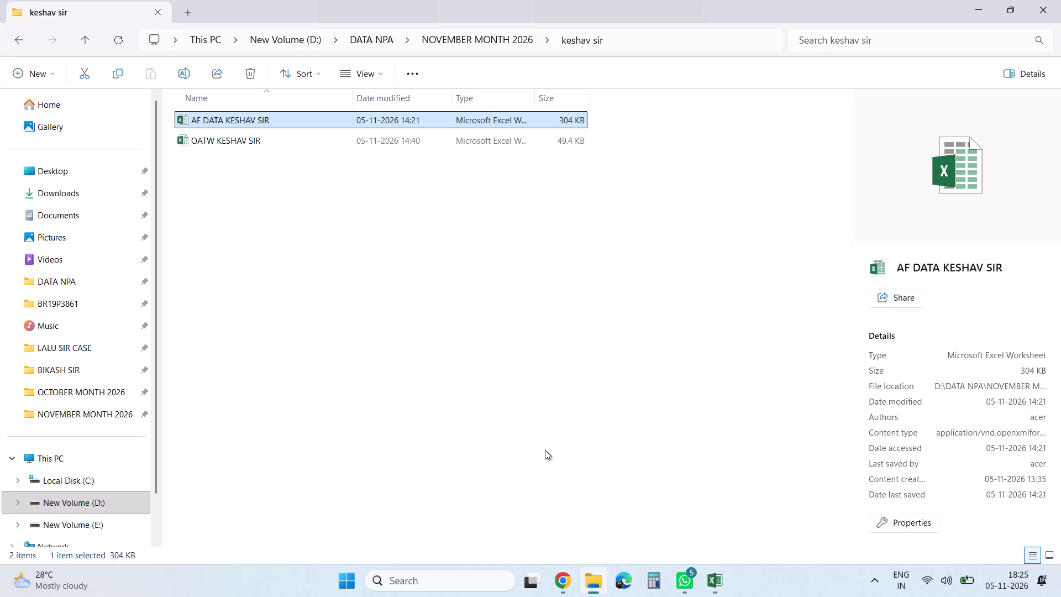
click(62, 200)
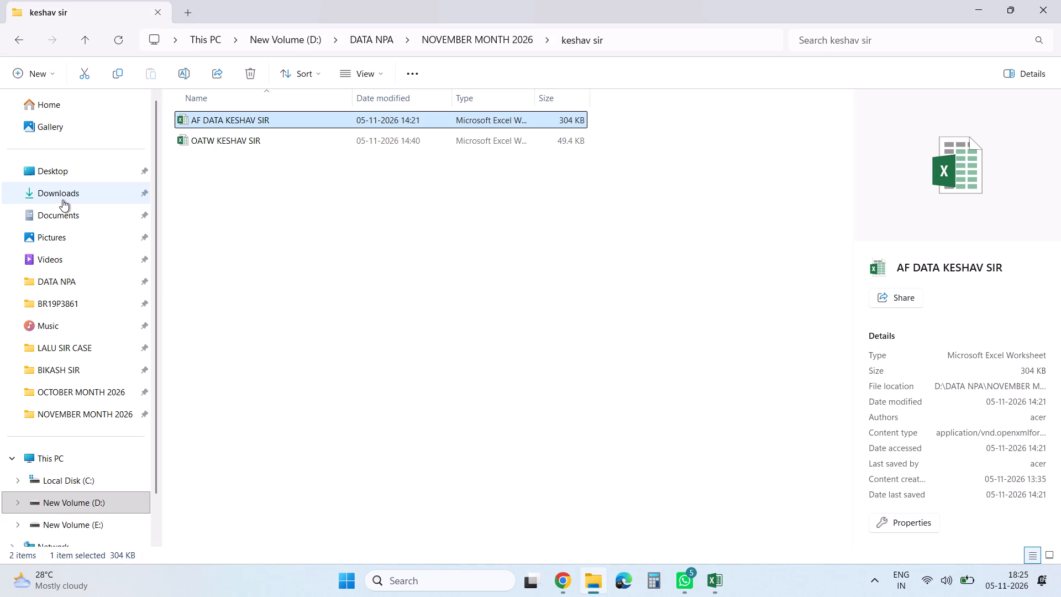